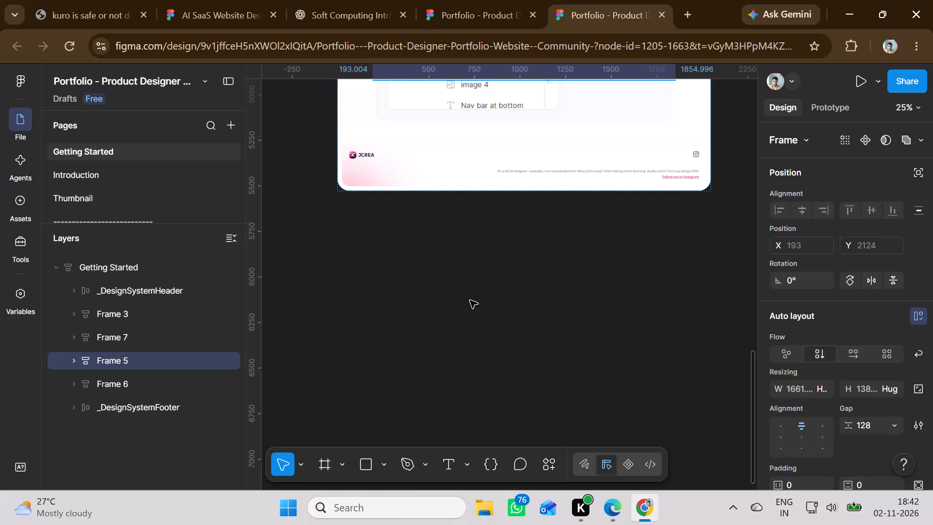
Draw a rectangle about 2048 × 1404 just below the Getting Started frame, matching the frame's width.
left_click(369, 456)
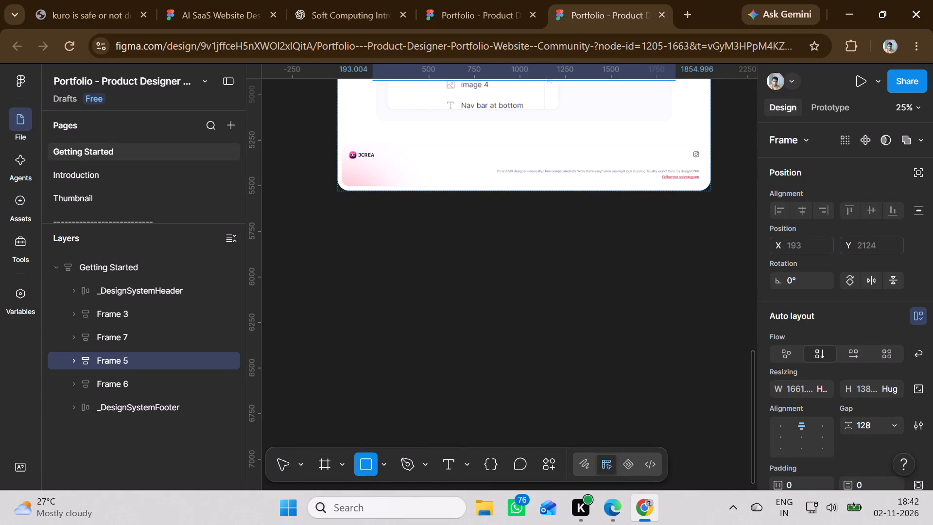
left_click_drag(347, 206, 539, 298)
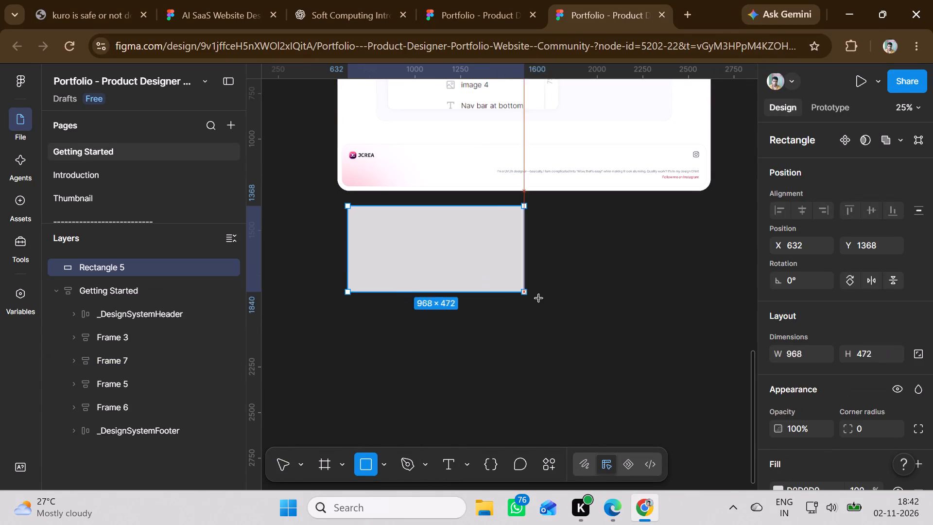
left_click_drag(539, 298, 713, 396)
left_click_drag(348, 301, 338, 301)
left_click_drag(486, 399, 483, 462)
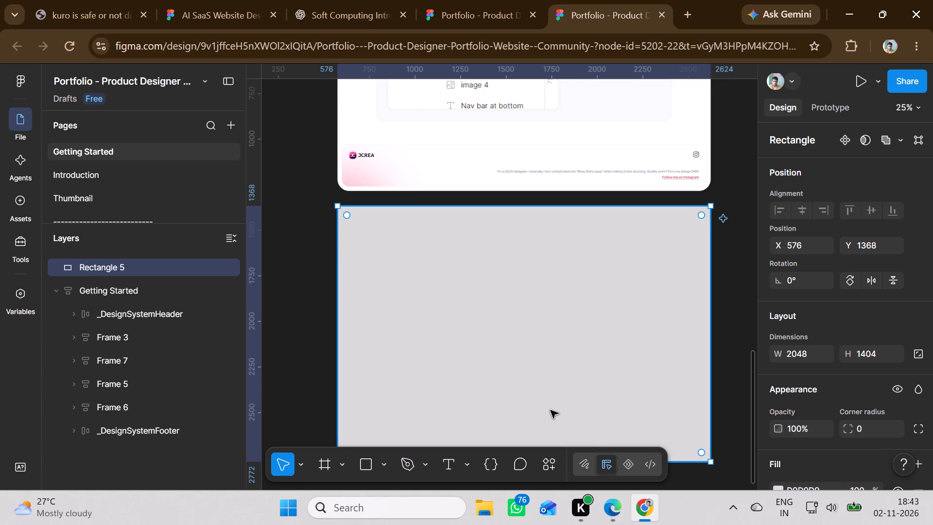
Set the new rectangle's corner radius to 28.
scroll(874, 375, "down", 2)
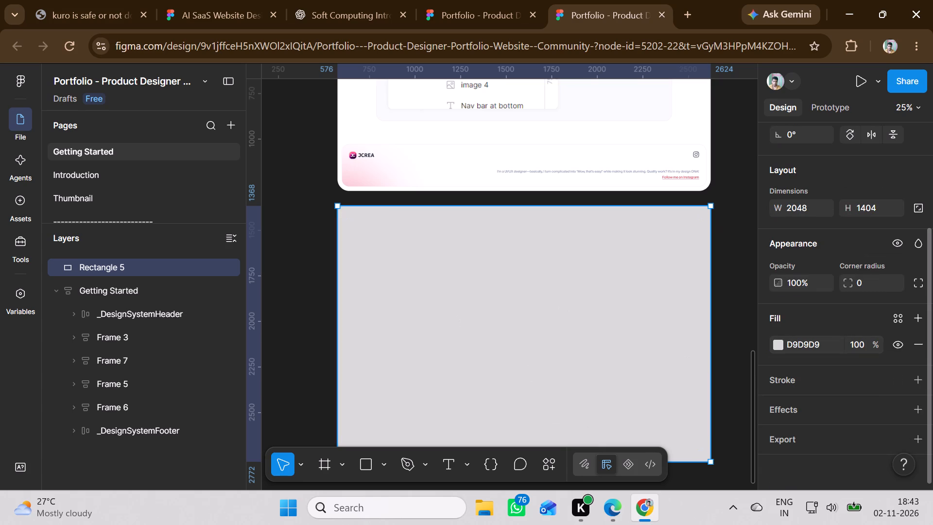
left_click(877, 287)
key("Up")
key("Up")
key("Up")
key("Up")
key("Up")
key("Up")
key("Up")
key("Up")
key("Up")
key("Up")
key("Up")
key("Up")
key("Up")
key("Up")
key("Up")
key("Up")
key("Up")
key("Up")
key("Up")
key("Up")
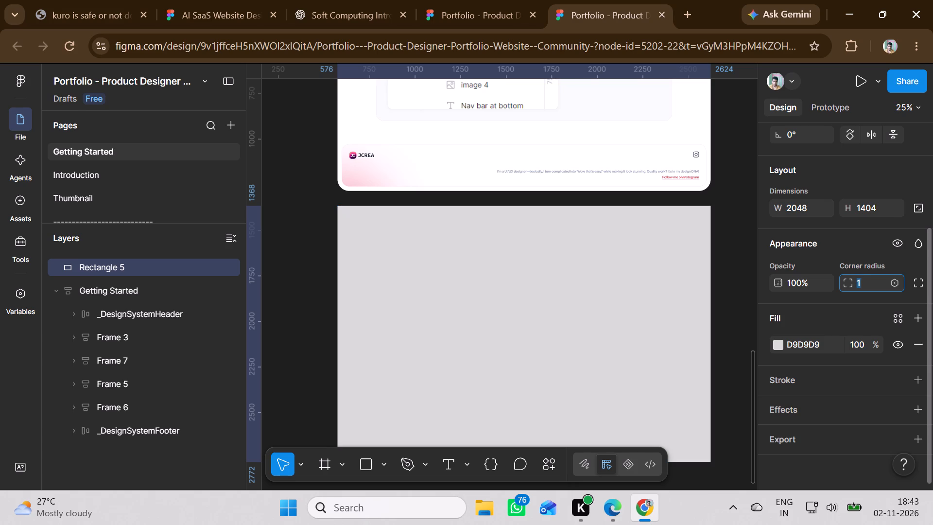
key("Up")
key("Up")
left_click(635, 305)
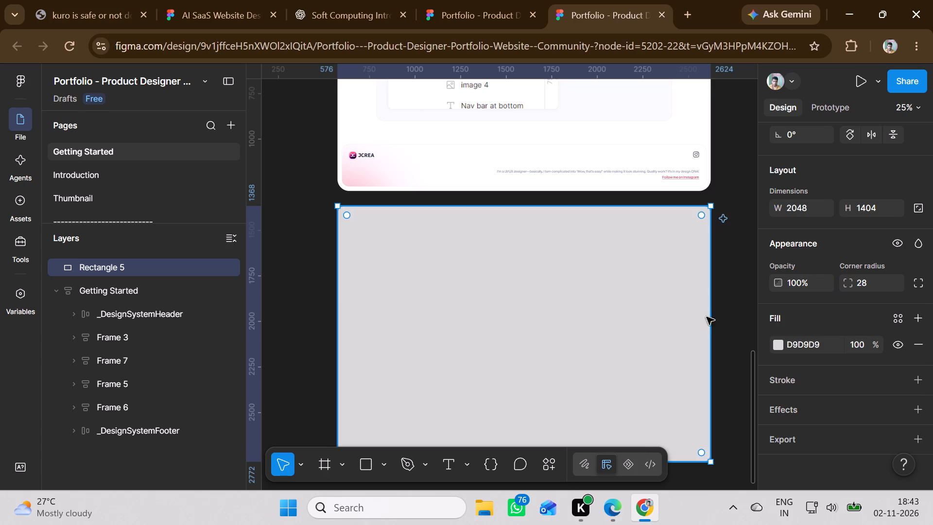
Change the rectangle's fill to the light pink F6E7E7.
scroll(851, 330, "down", 4)
left_click(784, 346)
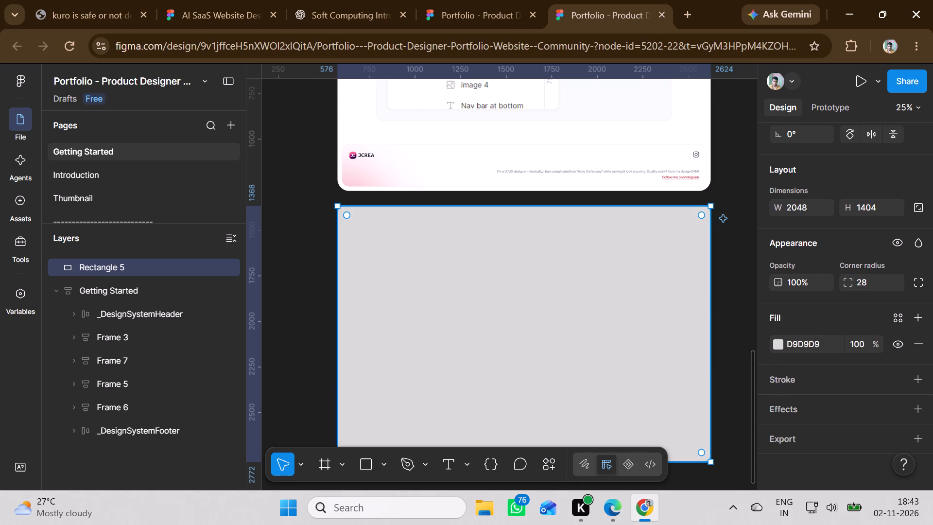
left_click(773, 338)
left_click(774, 340)
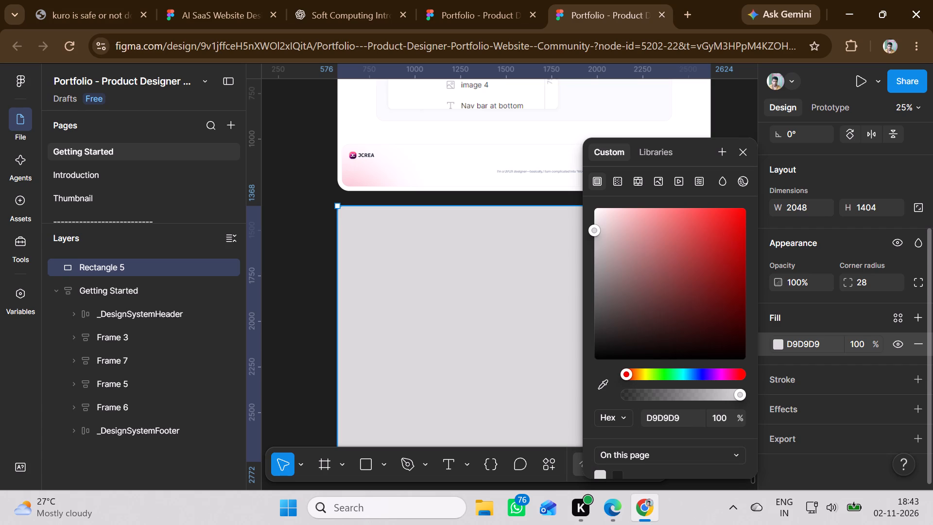
left_click(602, 474)
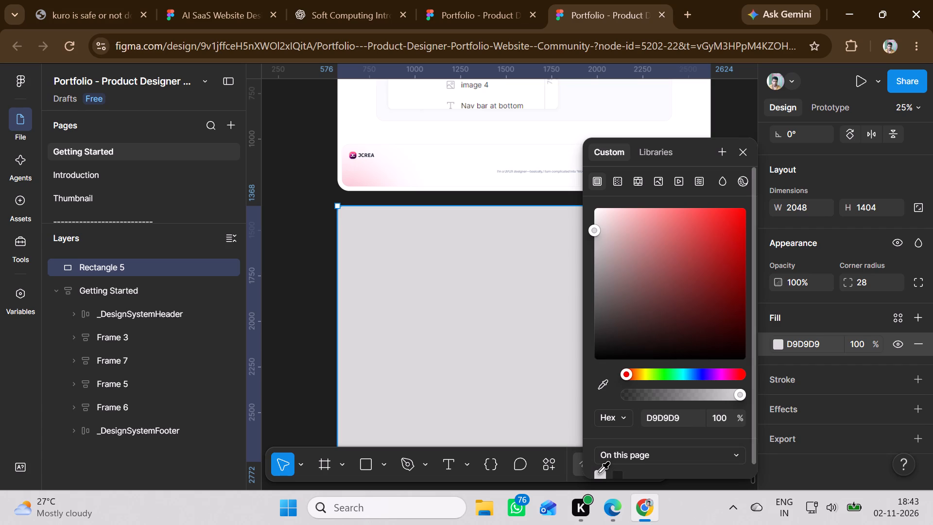
left_click(599, 472)
scroll(599, 472, "up", 1)
scroll(605, 472, "down", 5)
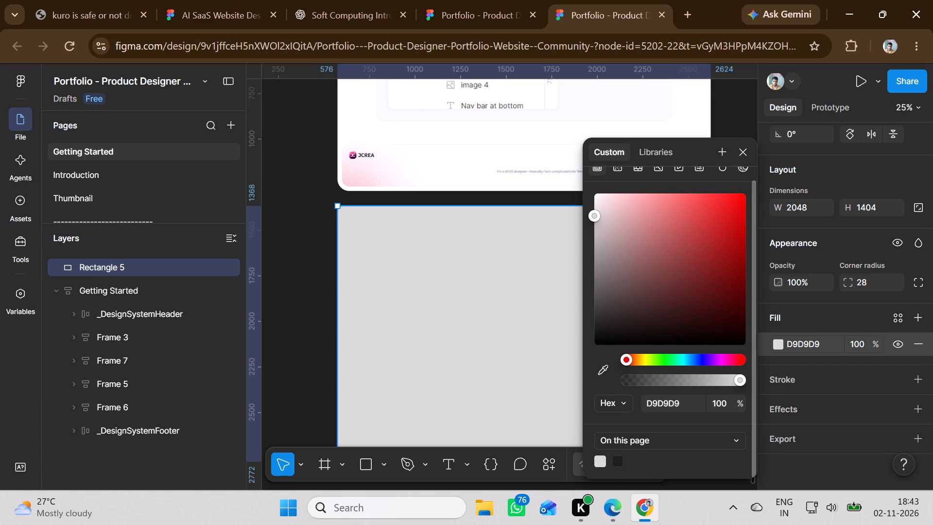
double_click(599, 461)
left_click(603, 198)
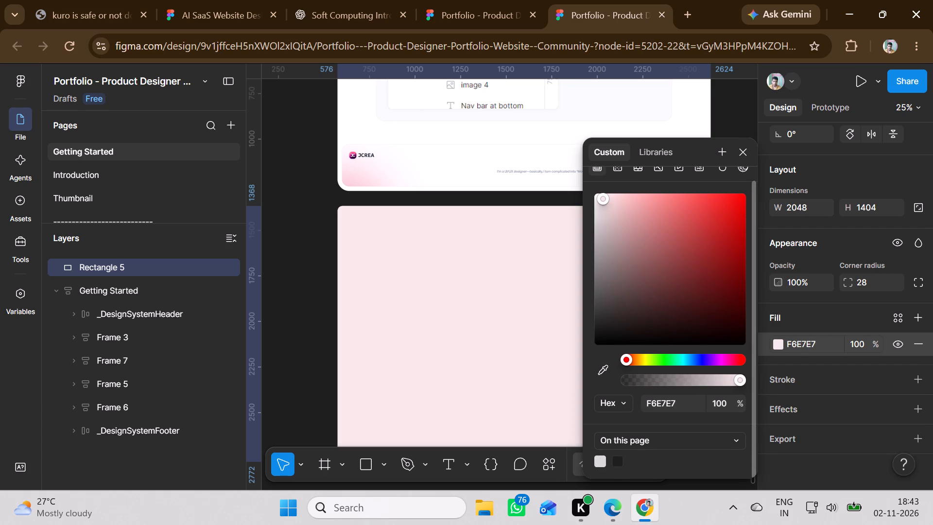
left_click(296, 307)
Move the "Getting Started" heading text out of the page header and down onto the pink rectangle.
scroll(472, 309, "up", 3)
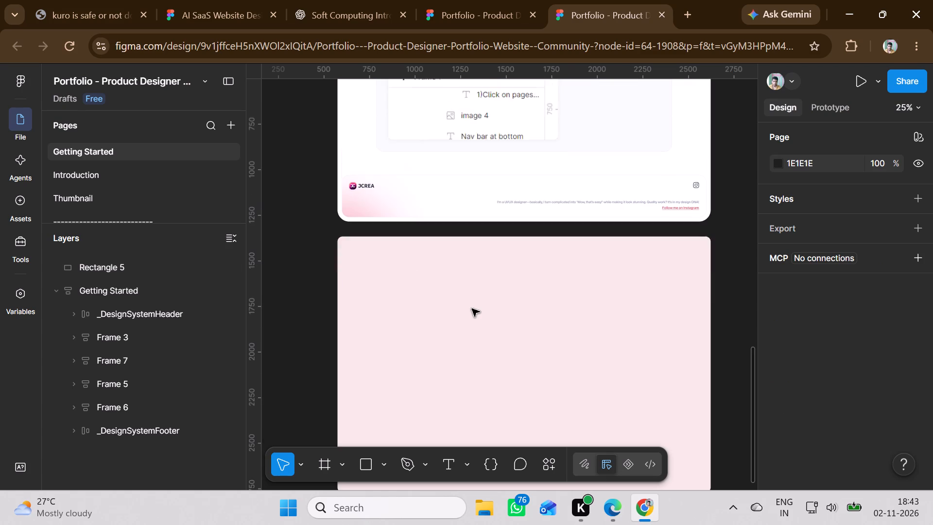
scroll(472, 309, "up", 17)
scroll(472, 309, "down", 1)
scroll(472, 309, "up", 8)
double_click(408, 156)
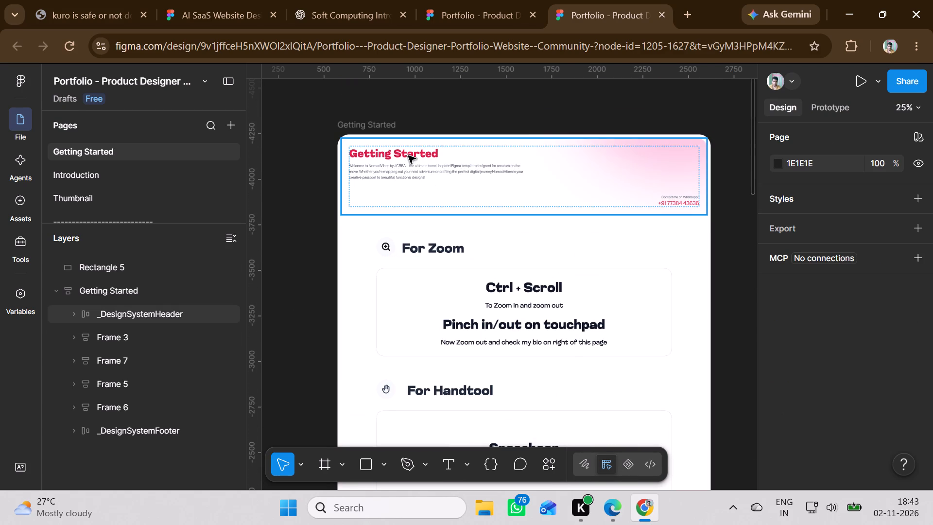
double_click(408, 156)
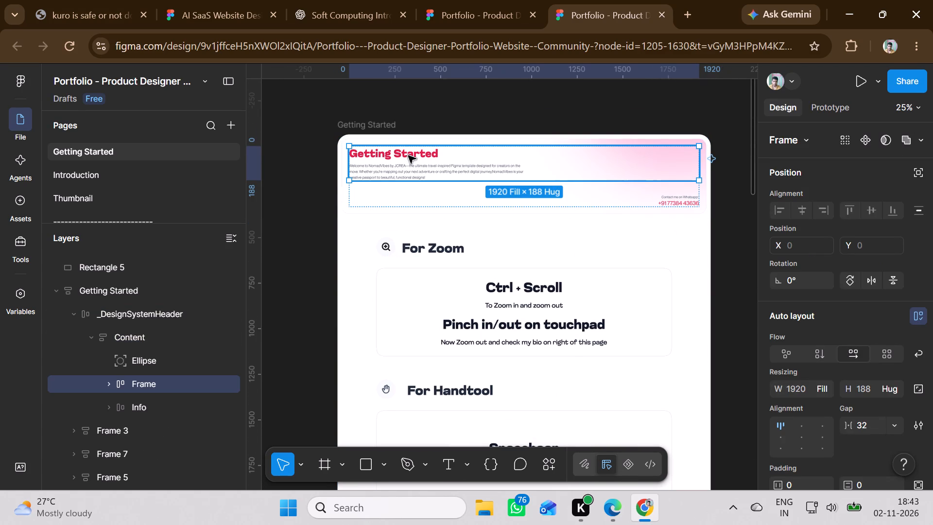
double_click(408, 156)
double_click(408, 156)
left_click_drag(408, 156, 409, 157)
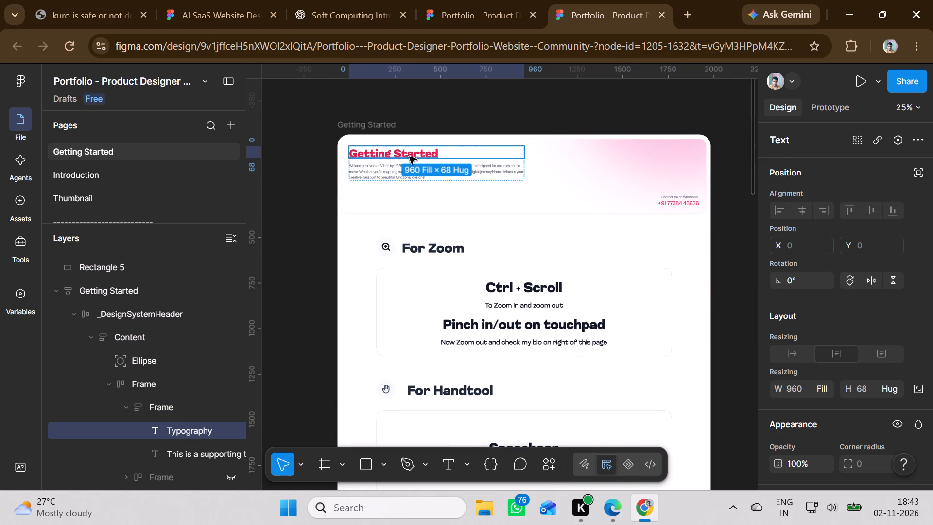
left_click_drag(409, 157, 419, 231)
scroll(419, 231, "down", 7)
scroll(419, 231, "up", 1)
scroll(419, 231, "down", 10)
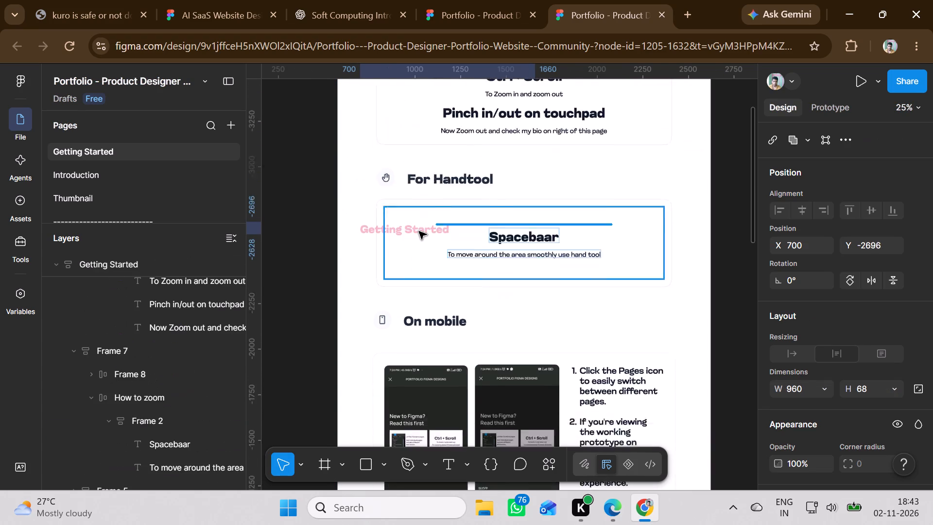
left_click_drag(419, 231, 419, 232)
scroll(419, 231, "down", 9)
scroll(419, 231, "up", 1)
scroll(419, 231, "down", 10)
scroll(419, 232, "up", 1)
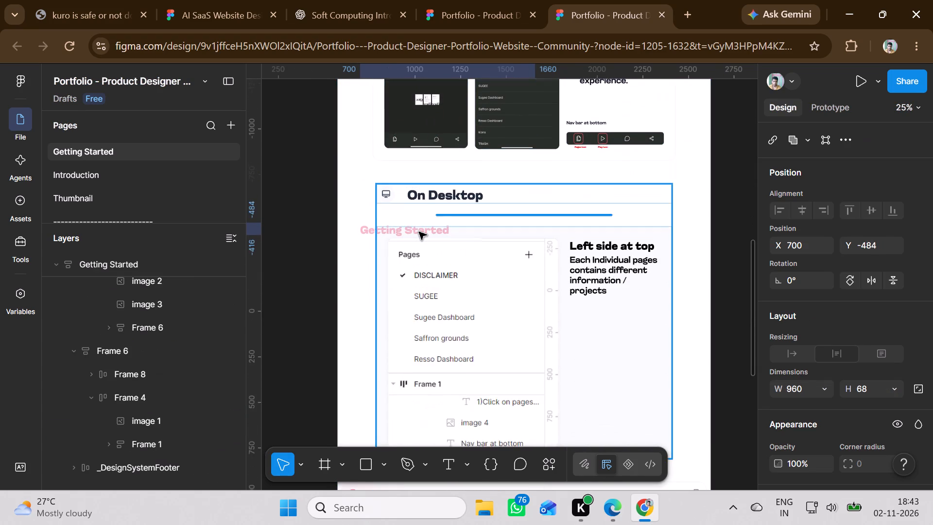
left_click_drag(419, 232, 417, 268)
scroll(419, 232, "down", 17)
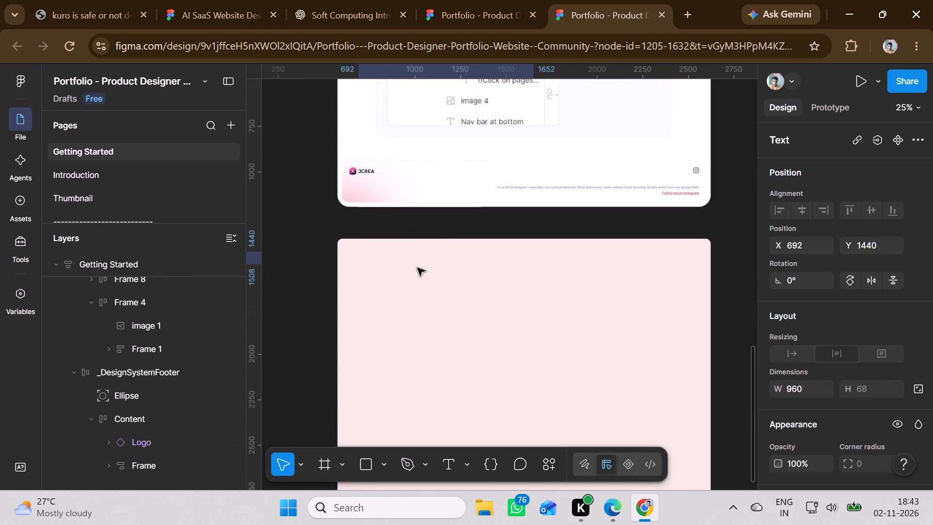
left_click_drag(417, 268, 416, 270)
Bring the "Getting Started" heading to the front and place it at about X 640, Y 1408 on the pink rectangle.
right_click(401, 271)
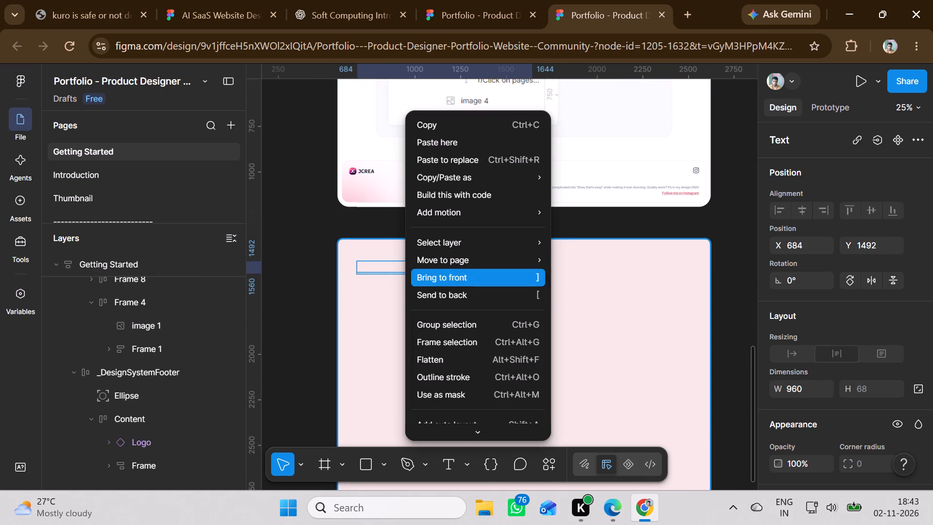
left_click(442, 281)
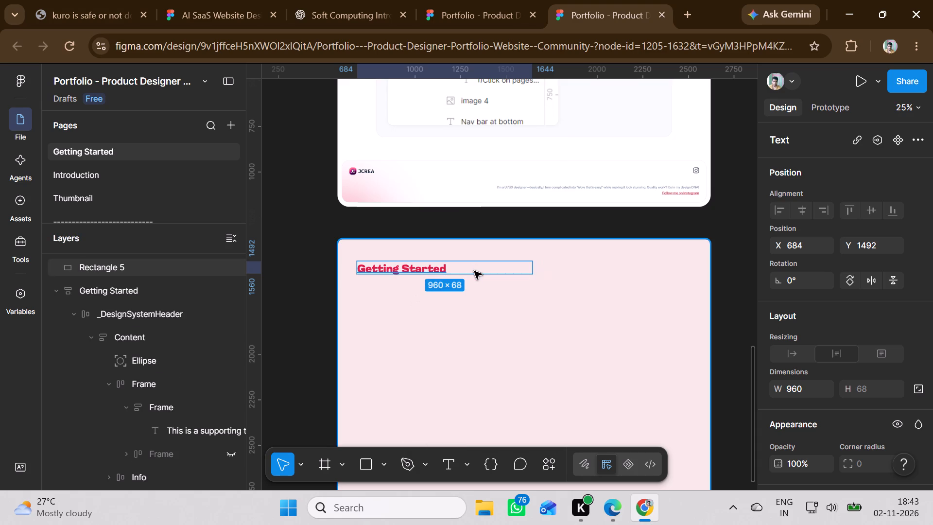
left_click_drag(474, 271, 466, 256)
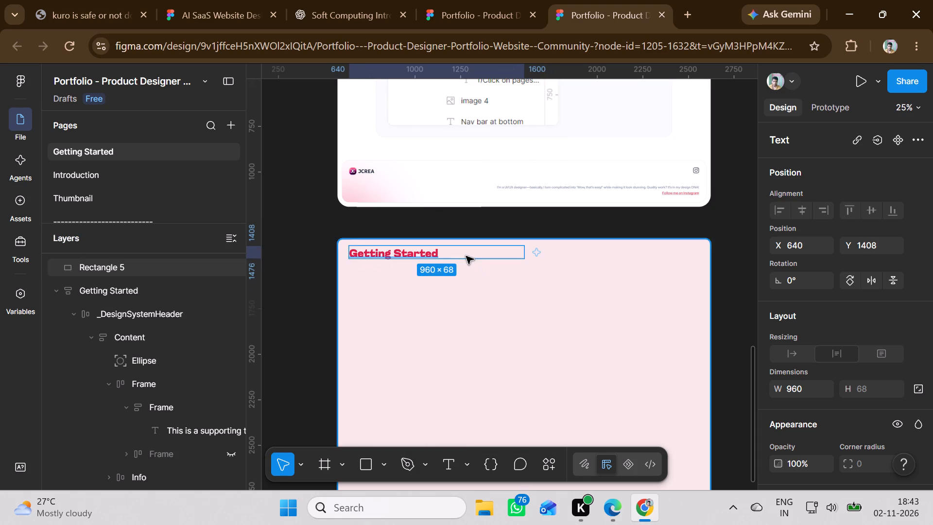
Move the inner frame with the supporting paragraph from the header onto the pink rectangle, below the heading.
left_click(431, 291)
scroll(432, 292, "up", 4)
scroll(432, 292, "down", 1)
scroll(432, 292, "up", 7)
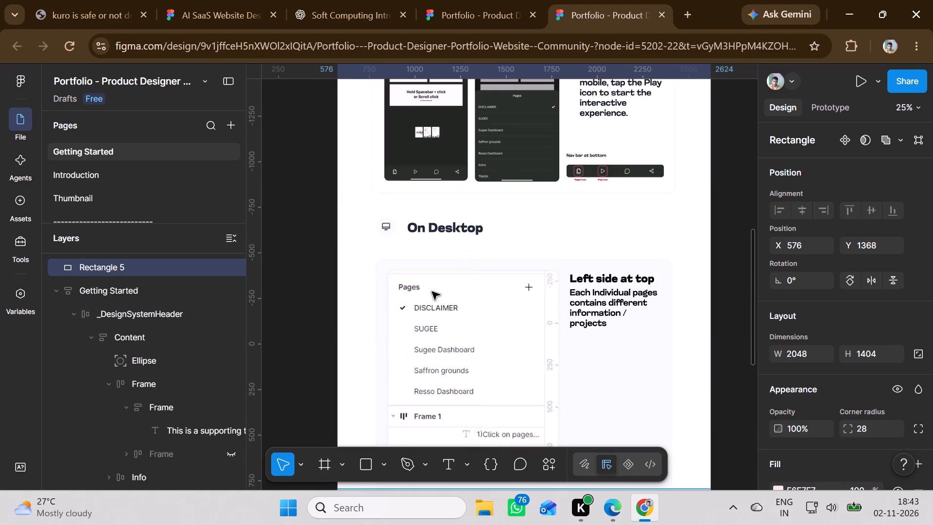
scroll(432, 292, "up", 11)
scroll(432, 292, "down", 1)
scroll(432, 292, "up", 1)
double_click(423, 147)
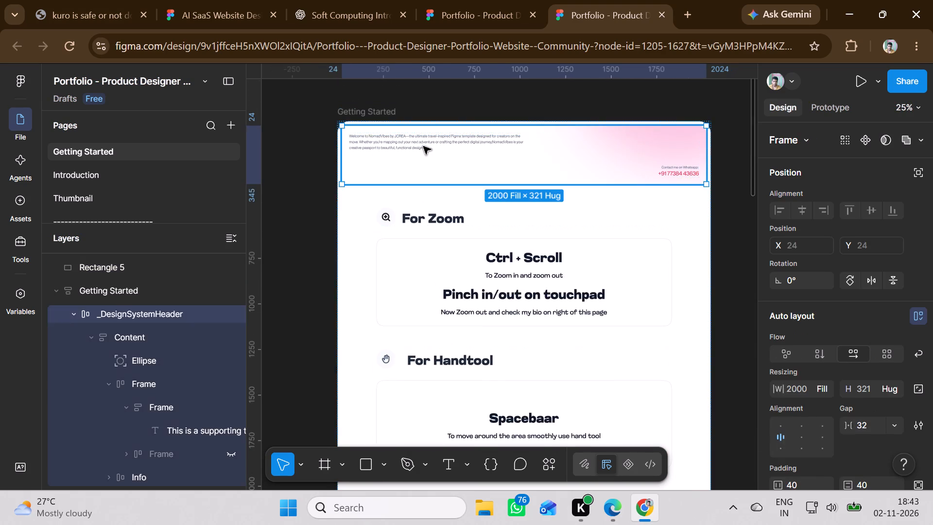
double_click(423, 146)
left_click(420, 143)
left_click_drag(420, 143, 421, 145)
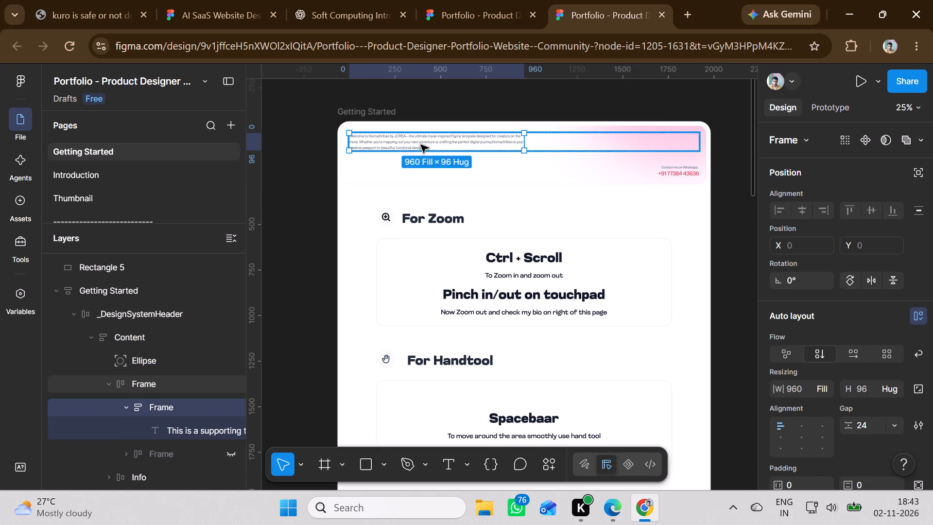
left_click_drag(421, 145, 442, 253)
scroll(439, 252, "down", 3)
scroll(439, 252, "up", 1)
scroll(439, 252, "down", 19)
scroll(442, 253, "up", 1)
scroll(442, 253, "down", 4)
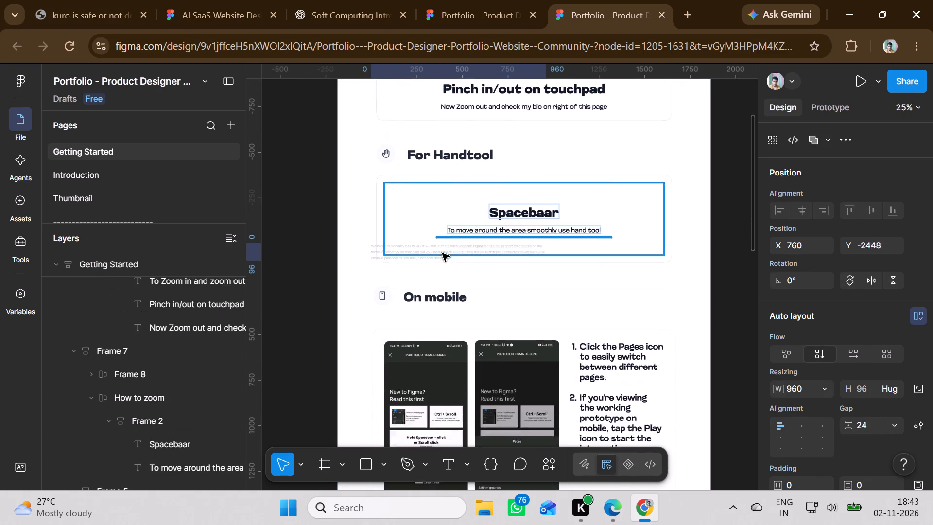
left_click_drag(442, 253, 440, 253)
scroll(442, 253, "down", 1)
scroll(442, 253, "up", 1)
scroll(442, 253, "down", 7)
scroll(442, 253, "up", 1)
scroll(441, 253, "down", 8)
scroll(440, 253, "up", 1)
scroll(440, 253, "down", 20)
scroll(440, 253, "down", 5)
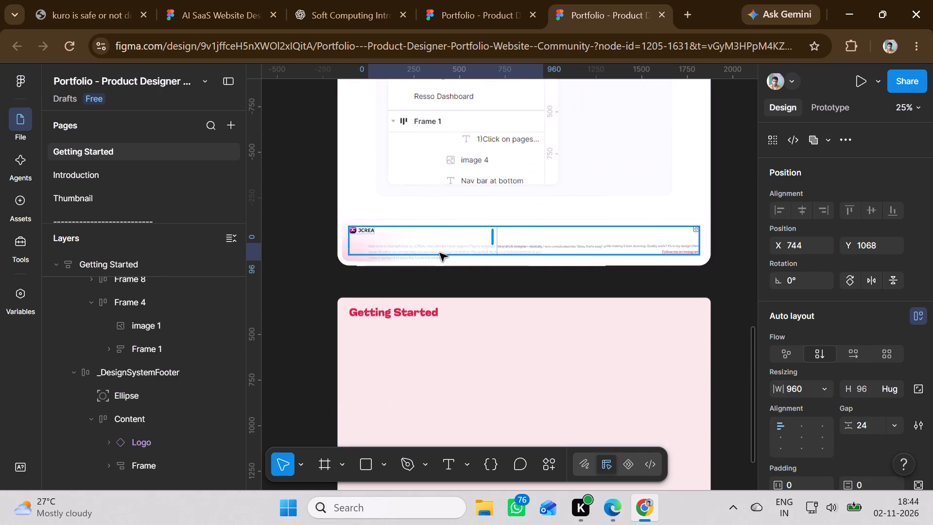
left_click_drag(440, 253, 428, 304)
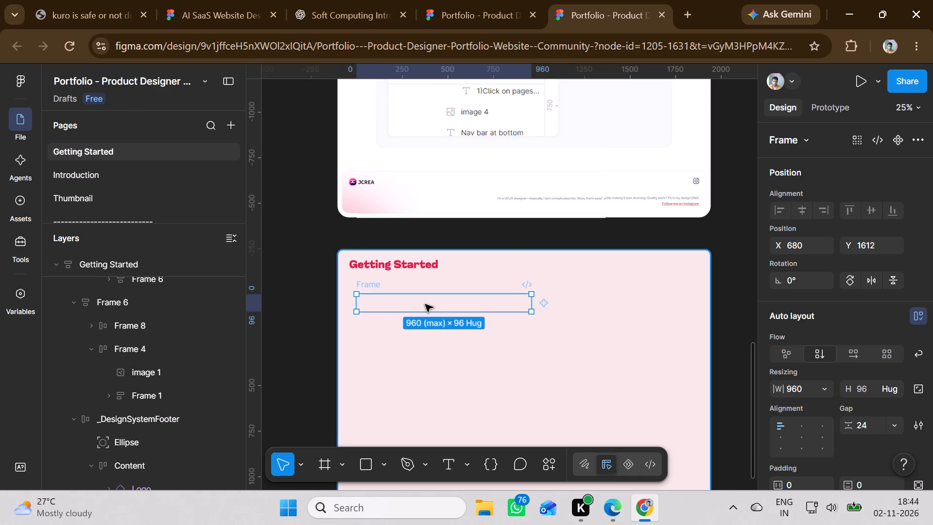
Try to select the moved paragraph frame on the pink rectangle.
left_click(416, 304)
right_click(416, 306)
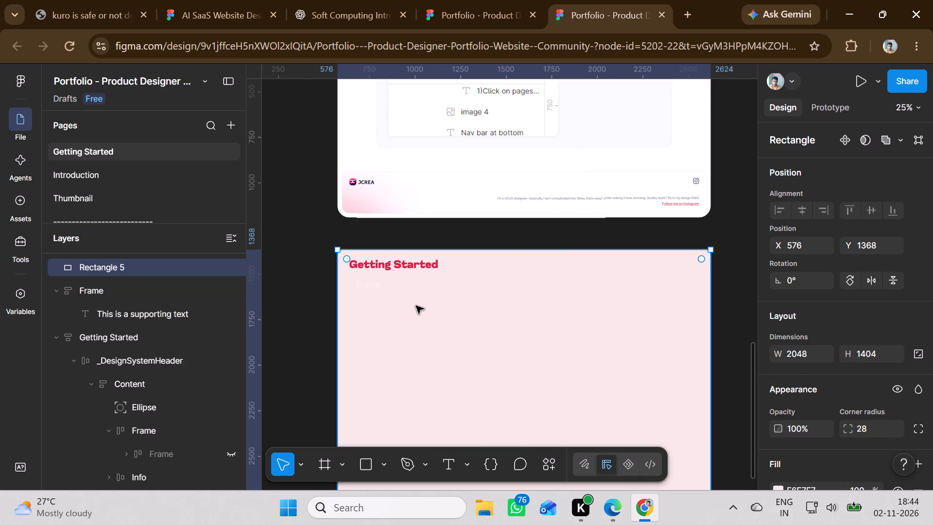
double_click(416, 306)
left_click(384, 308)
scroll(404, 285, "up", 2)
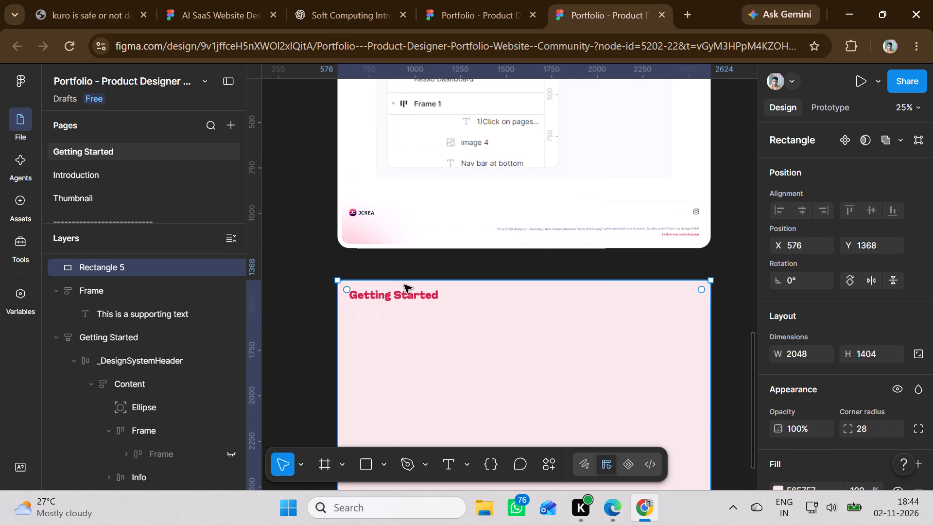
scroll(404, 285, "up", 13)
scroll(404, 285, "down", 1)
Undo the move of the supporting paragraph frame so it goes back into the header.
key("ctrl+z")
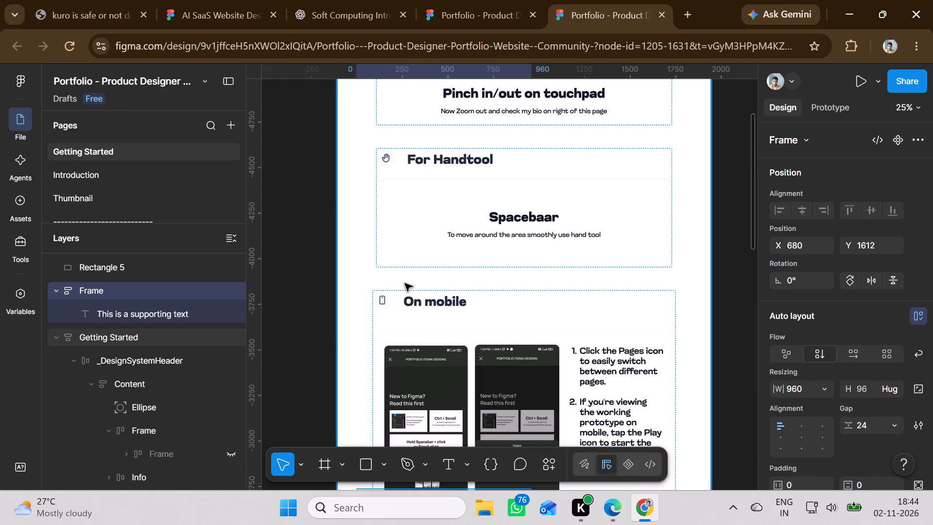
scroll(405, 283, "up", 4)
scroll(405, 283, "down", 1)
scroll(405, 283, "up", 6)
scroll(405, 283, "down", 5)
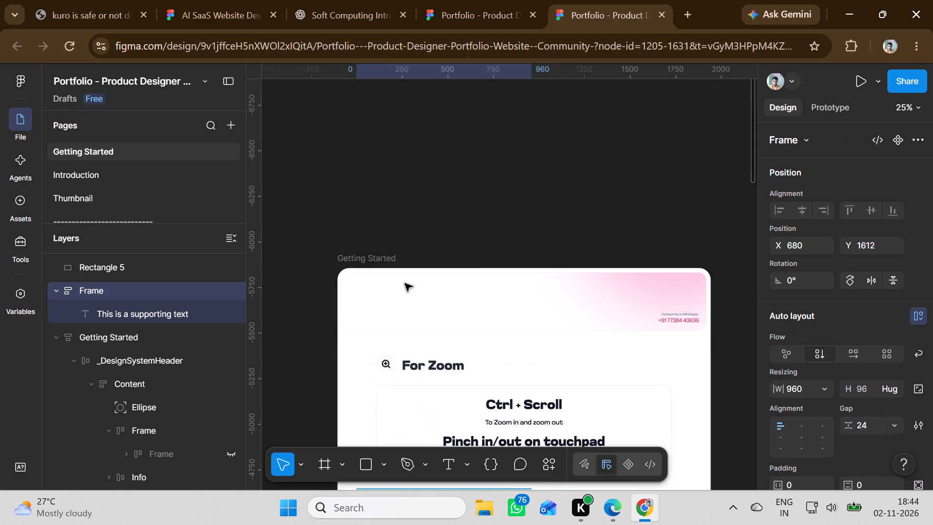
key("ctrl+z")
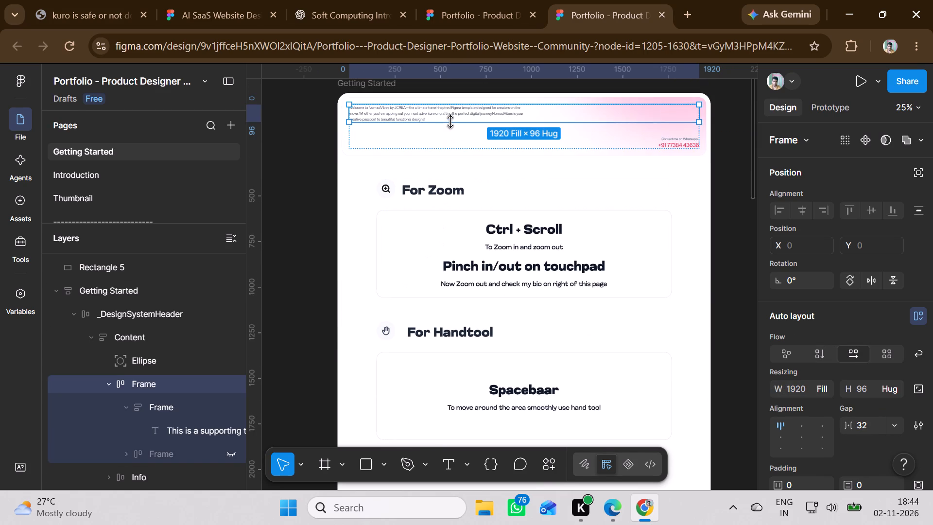
Move the header's supporting paragraph frame onto the pink rectangle, below the "Getting Started" heading, and bring it to the front.
left_click_drag(452, 114, 457, 178)
scroll(457, 175, "down", 12)
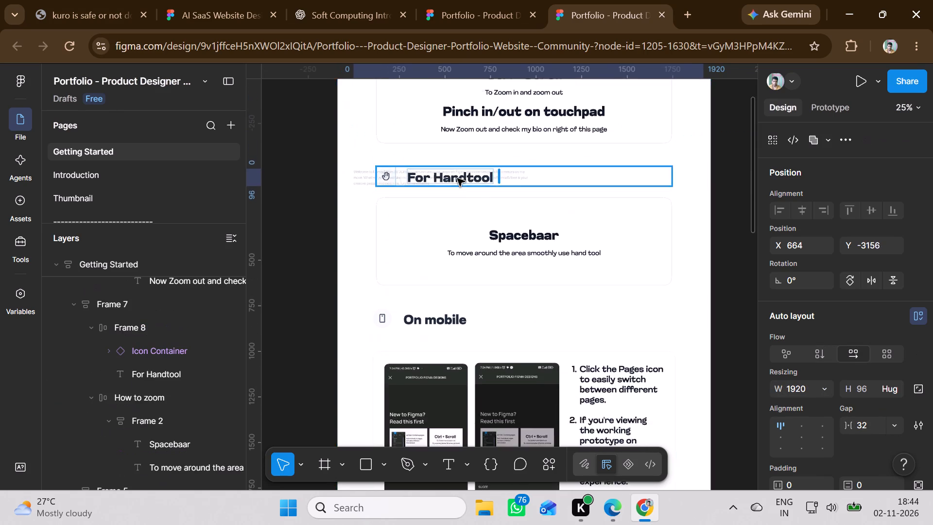
left_click_drag(457, 178, 457, 183)
scroll(457, 178, "down", 14)
scroll(457, 182, "up", 1)
scroll(457, 182, "down", 1)
scroll(457, 182, "up", 1)
scroll(457, 182, "down", 1)
scroll(457, 182, "up", 1)
scroll(457, 182, "down", 1)
scroll(457, 182, "up", 1)
scroll(457, 182, "down", 6)
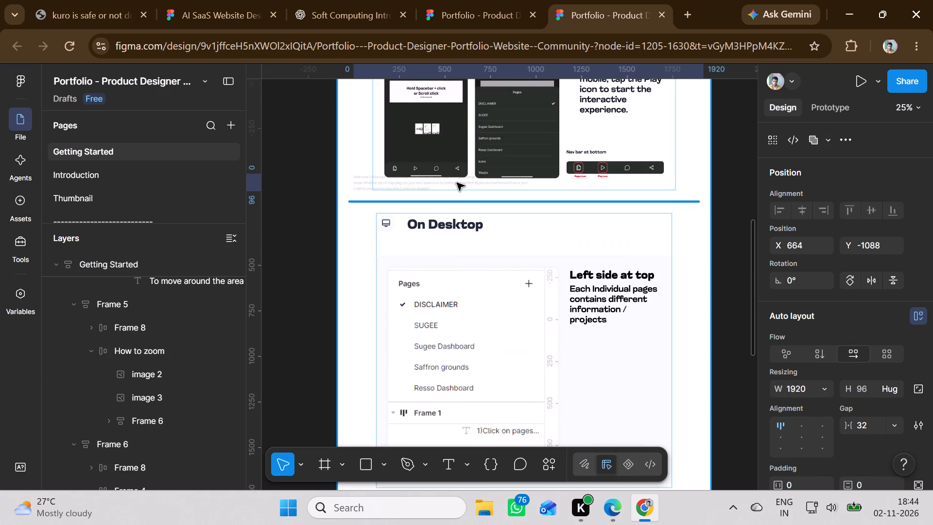
left_click_drag(457, 183, 445, 262)
scroll(457, 183, "down", 19)
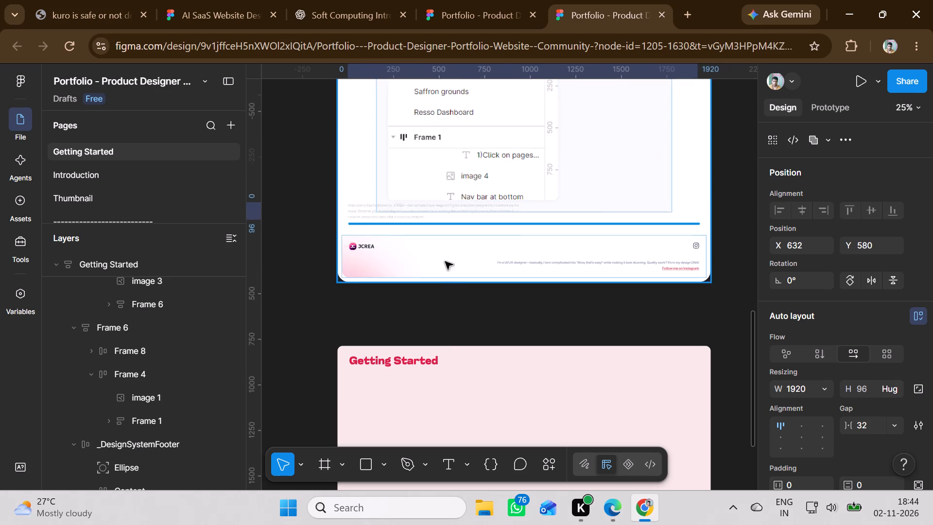
left_click_drag(445, 262, 458, 374)
scroll(441, 343, "down", 3)
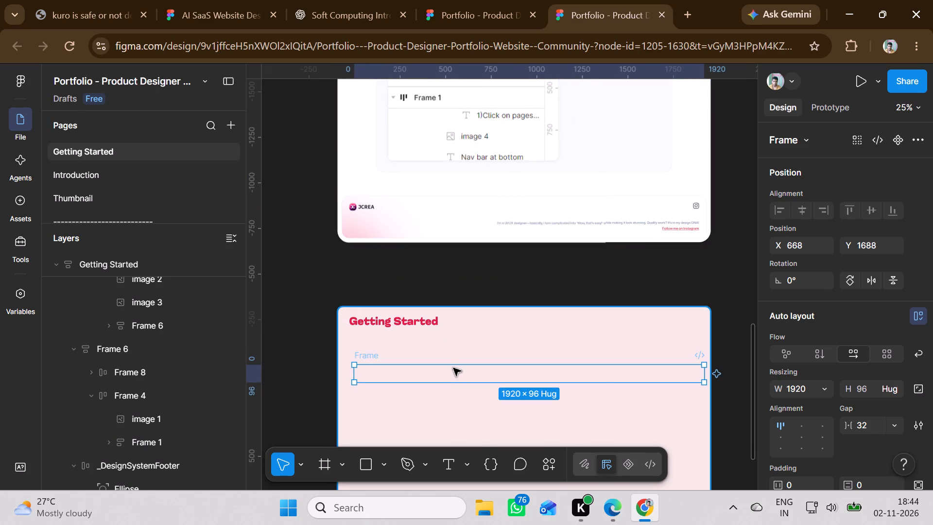
right_click(453, 373)
left_click(488, 276)
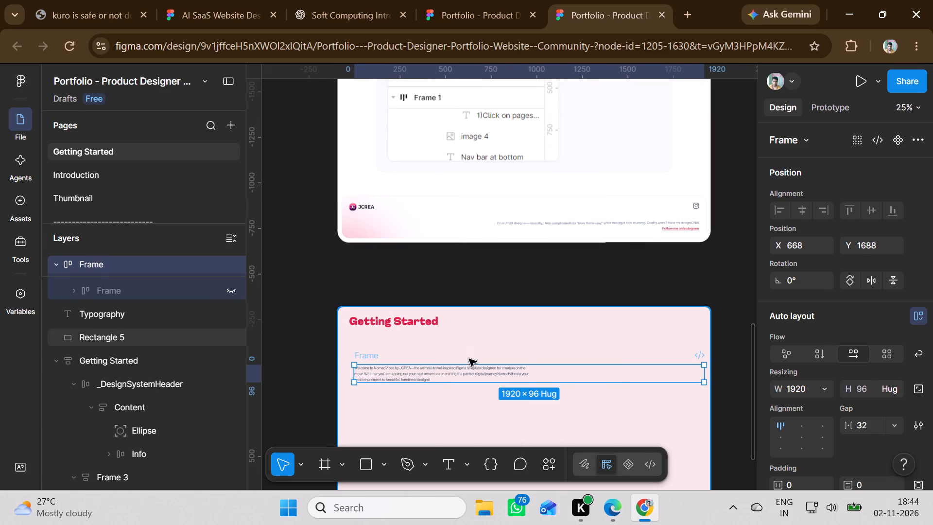
Position the supporting paragraph frame at X 640, directly under the "Getting Started" heading on the pink rectangle.
left_click_drag(472, 375, 468, 350)
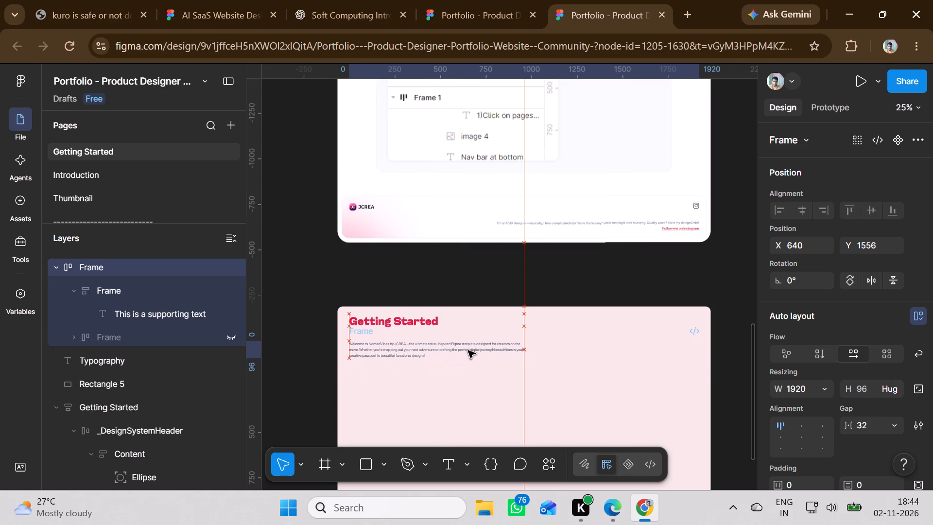
left_click_drag(468, 350, 468, 340)
left_click(469, 387)
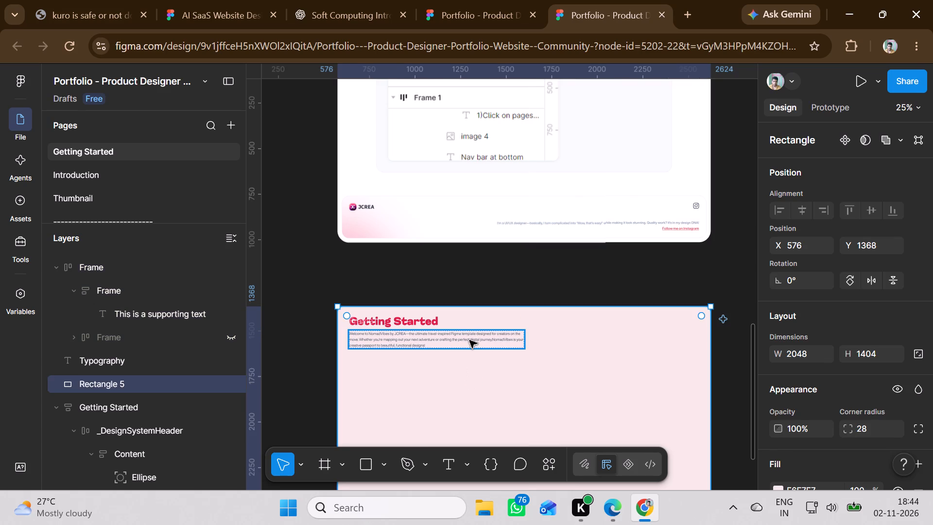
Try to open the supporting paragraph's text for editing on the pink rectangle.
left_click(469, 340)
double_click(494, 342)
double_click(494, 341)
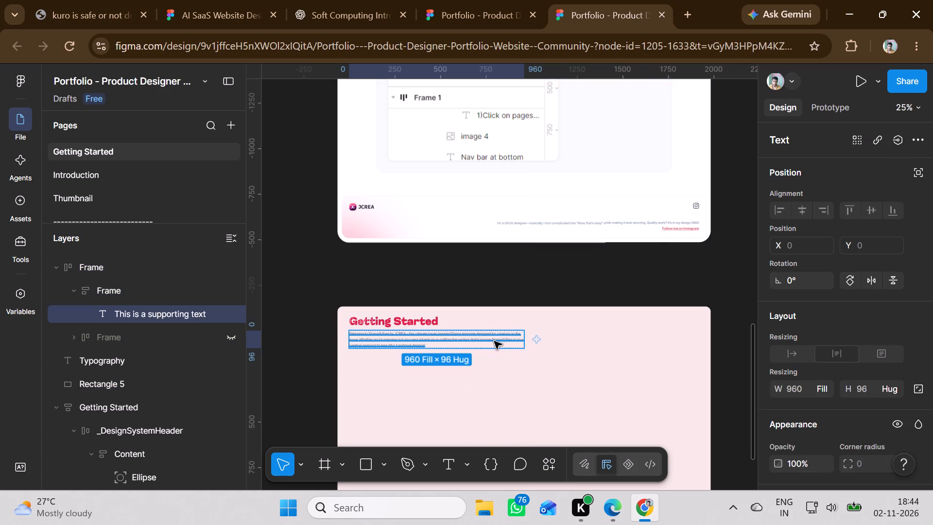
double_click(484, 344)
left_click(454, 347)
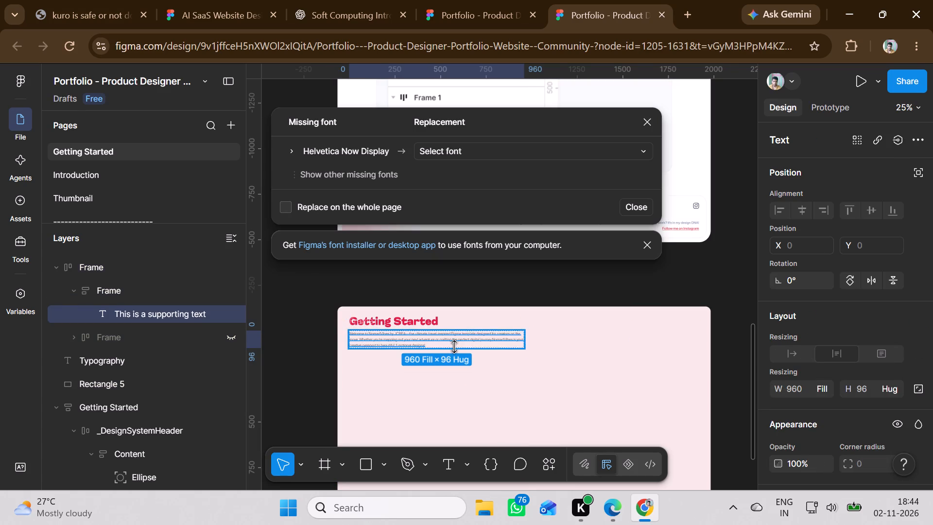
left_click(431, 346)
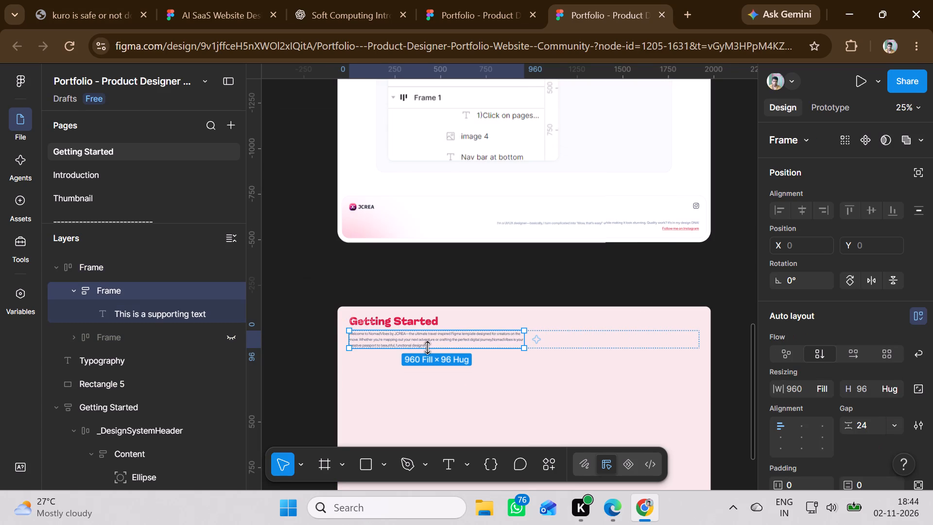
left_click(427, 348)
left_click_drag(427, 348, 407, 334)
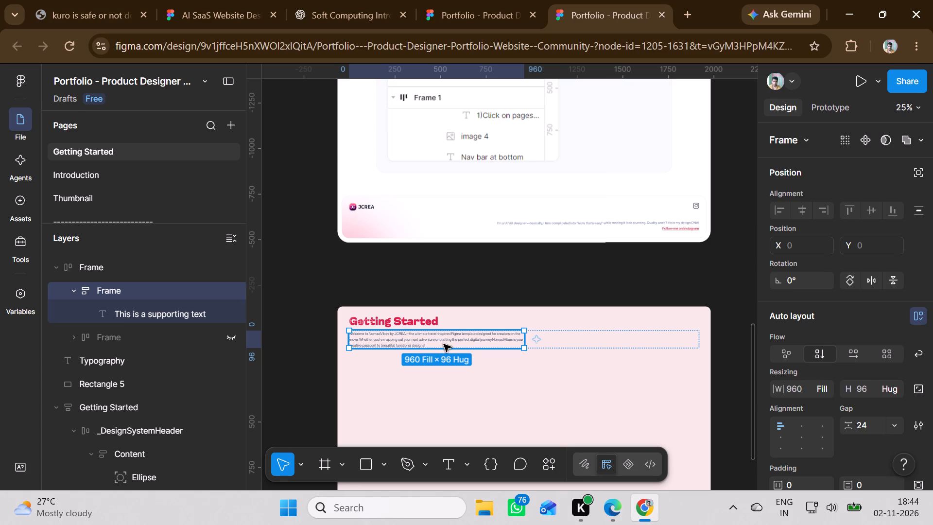
Add an outside stroke of weight 1 in dark red A43030 to the supporting paragraph text.
triple_click(441, 345)
triple_click(431, 335)
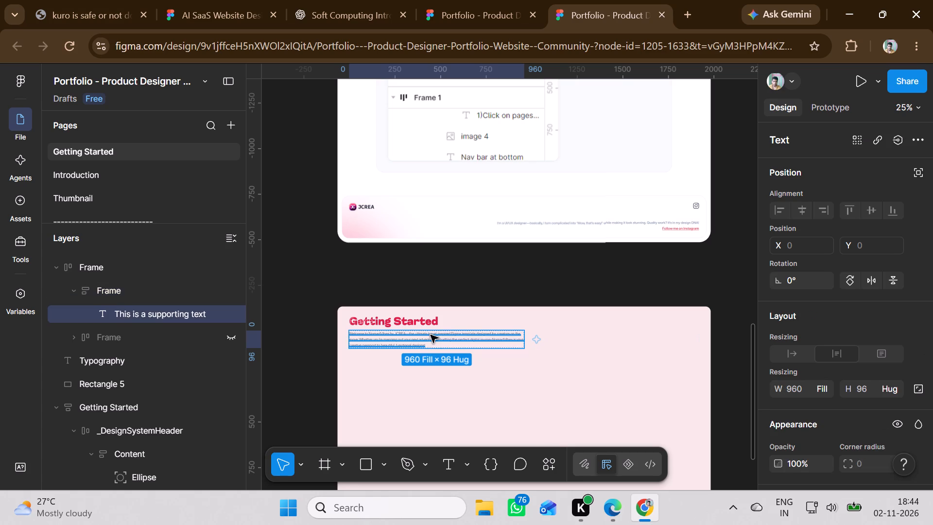
scroll(865, 376, "down", 2)
scroll(865, 377, "up", 1)
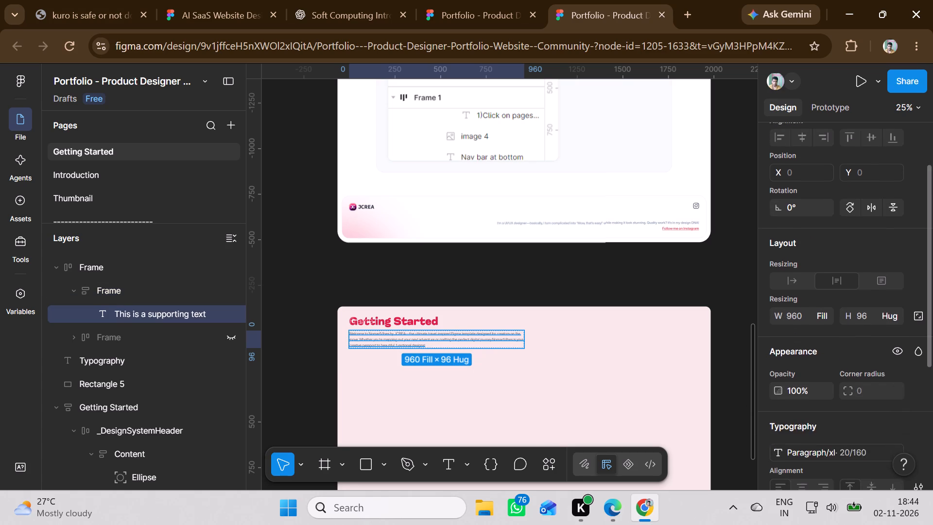
scroll(862, 375, "up", 8)
scroll(862, 375, "down", 1)
scroll(862, 375, "up", 1)
scroll(862, 375, "down", 7)
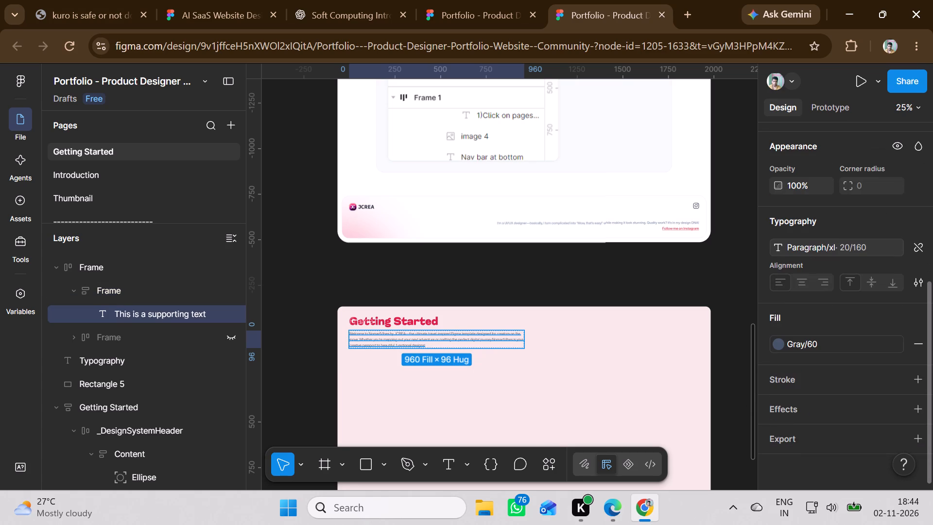
scroll(856, 310, "down", 2)
left_click(786, 378)
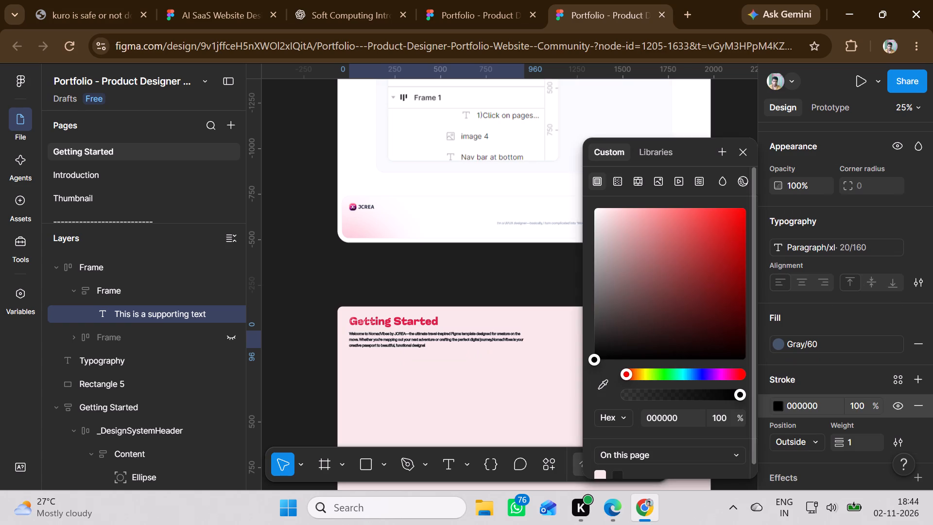
left_click(701, 262)
left_click(740, 153)
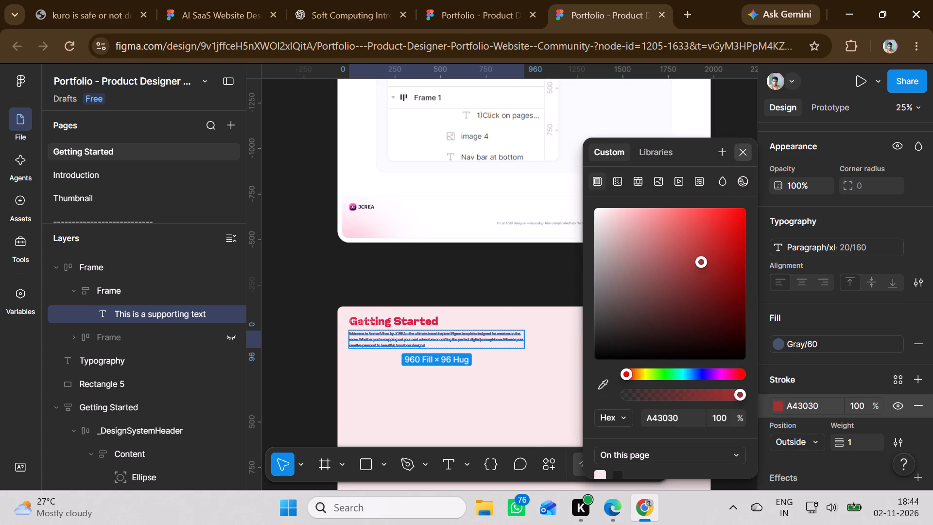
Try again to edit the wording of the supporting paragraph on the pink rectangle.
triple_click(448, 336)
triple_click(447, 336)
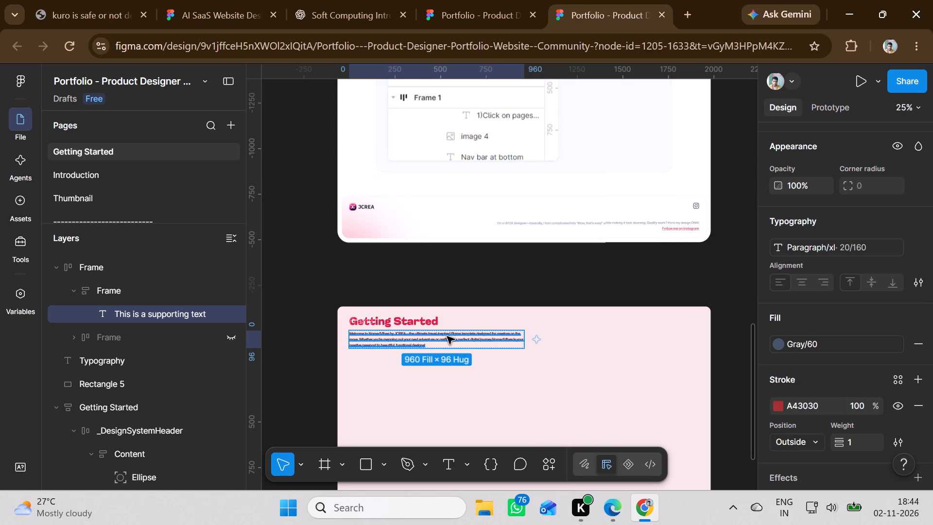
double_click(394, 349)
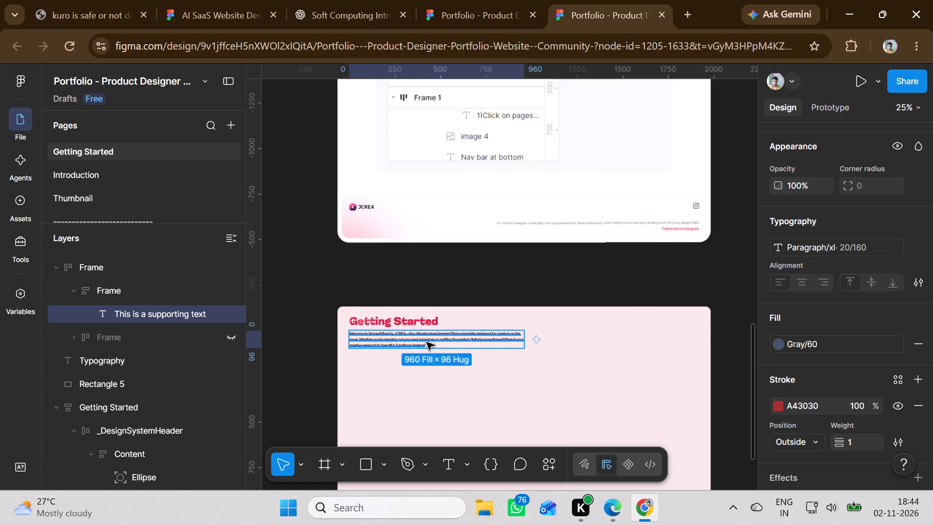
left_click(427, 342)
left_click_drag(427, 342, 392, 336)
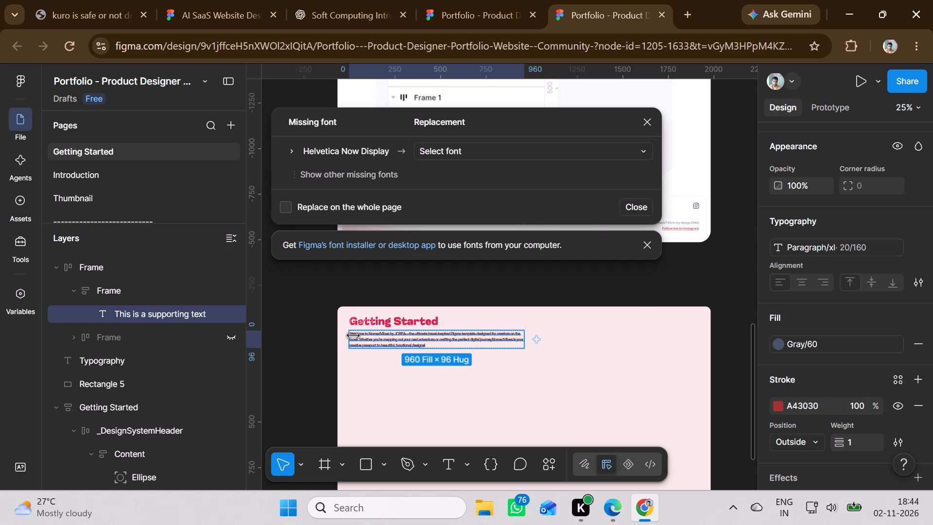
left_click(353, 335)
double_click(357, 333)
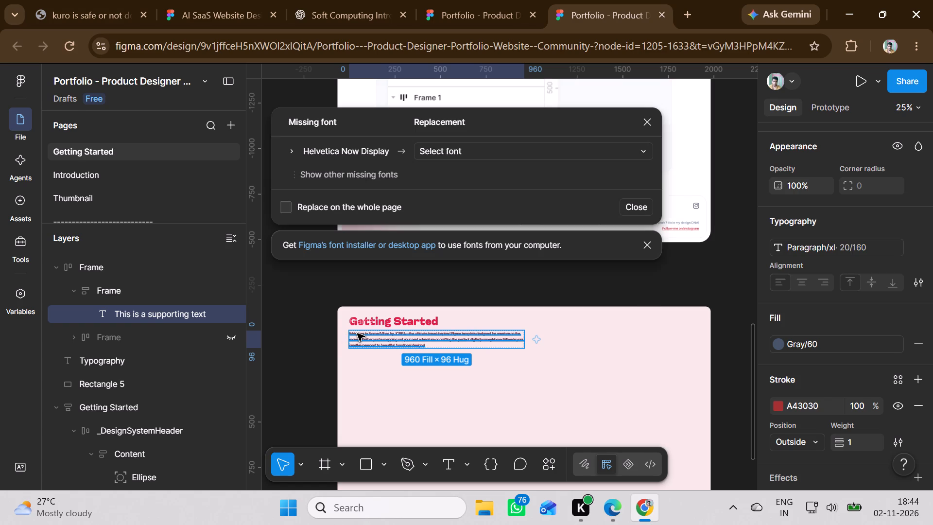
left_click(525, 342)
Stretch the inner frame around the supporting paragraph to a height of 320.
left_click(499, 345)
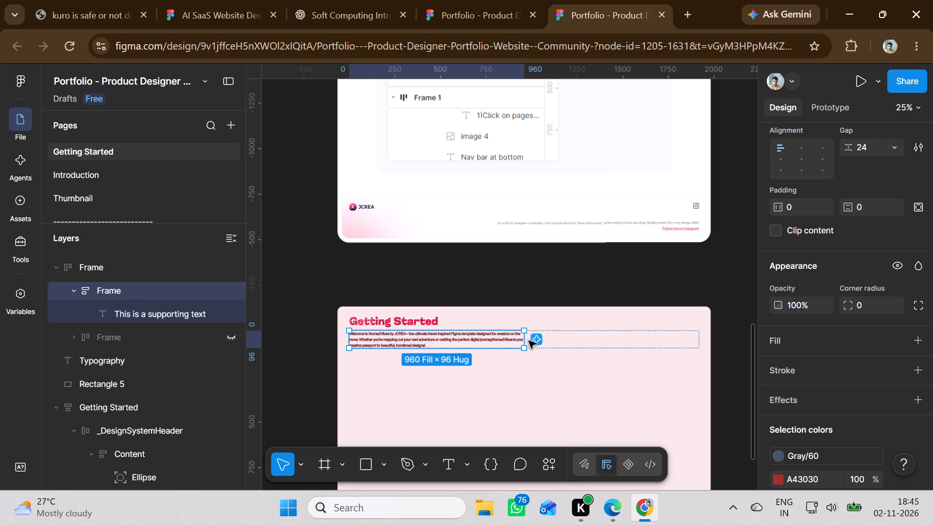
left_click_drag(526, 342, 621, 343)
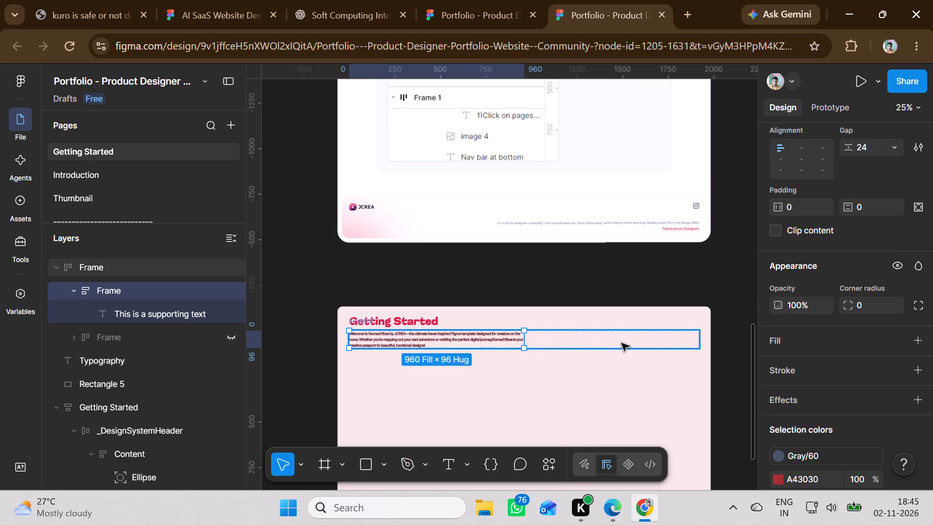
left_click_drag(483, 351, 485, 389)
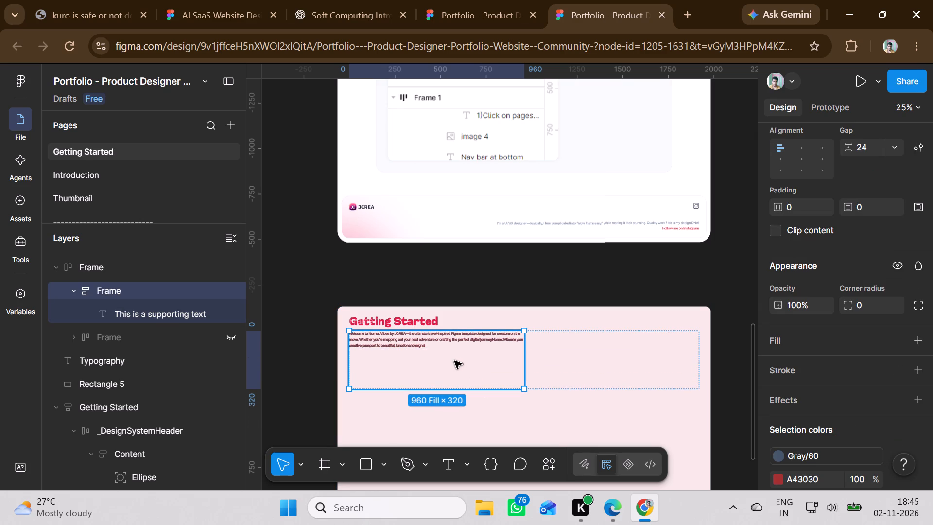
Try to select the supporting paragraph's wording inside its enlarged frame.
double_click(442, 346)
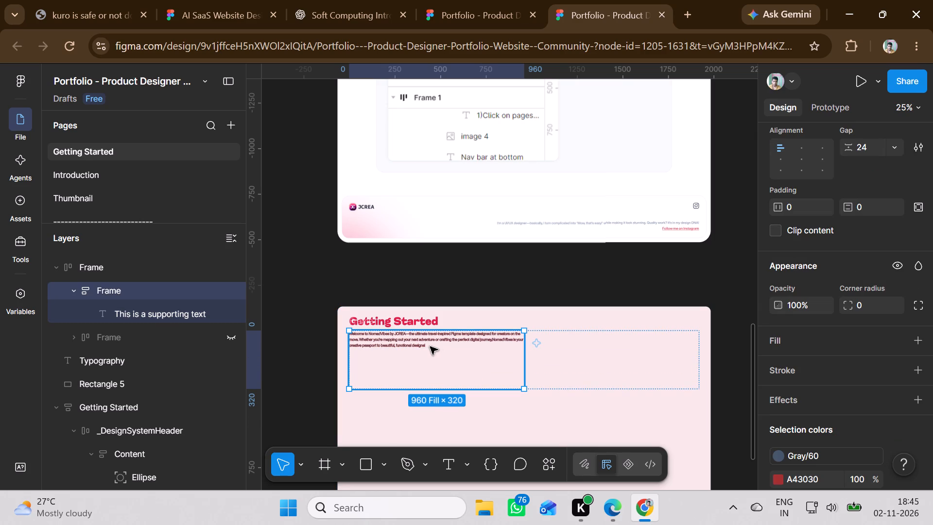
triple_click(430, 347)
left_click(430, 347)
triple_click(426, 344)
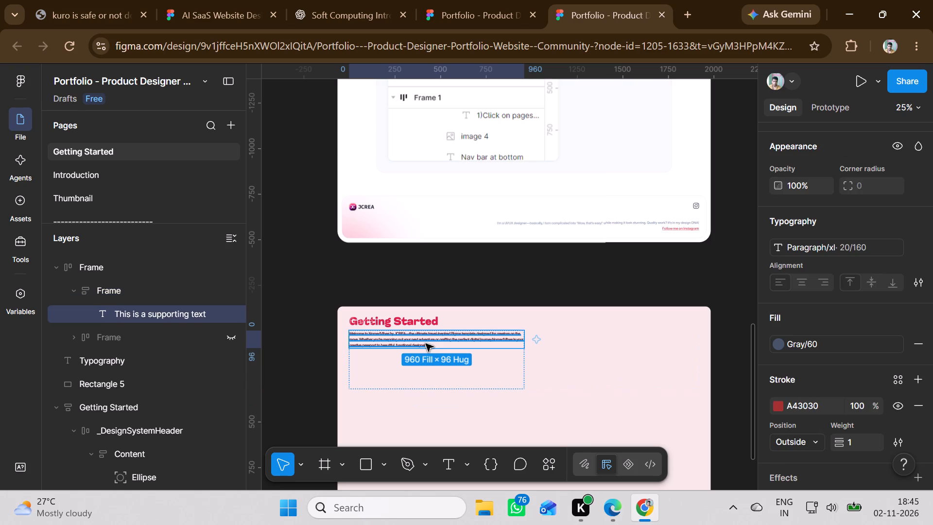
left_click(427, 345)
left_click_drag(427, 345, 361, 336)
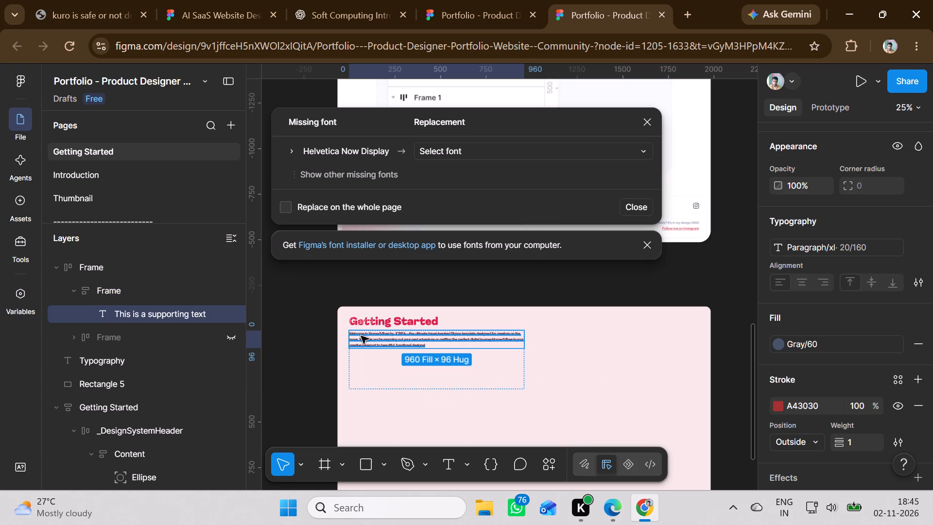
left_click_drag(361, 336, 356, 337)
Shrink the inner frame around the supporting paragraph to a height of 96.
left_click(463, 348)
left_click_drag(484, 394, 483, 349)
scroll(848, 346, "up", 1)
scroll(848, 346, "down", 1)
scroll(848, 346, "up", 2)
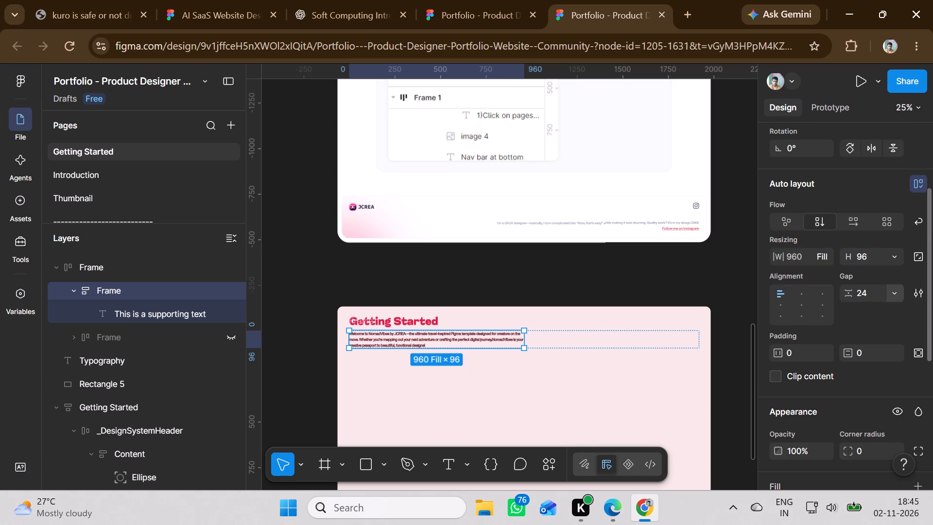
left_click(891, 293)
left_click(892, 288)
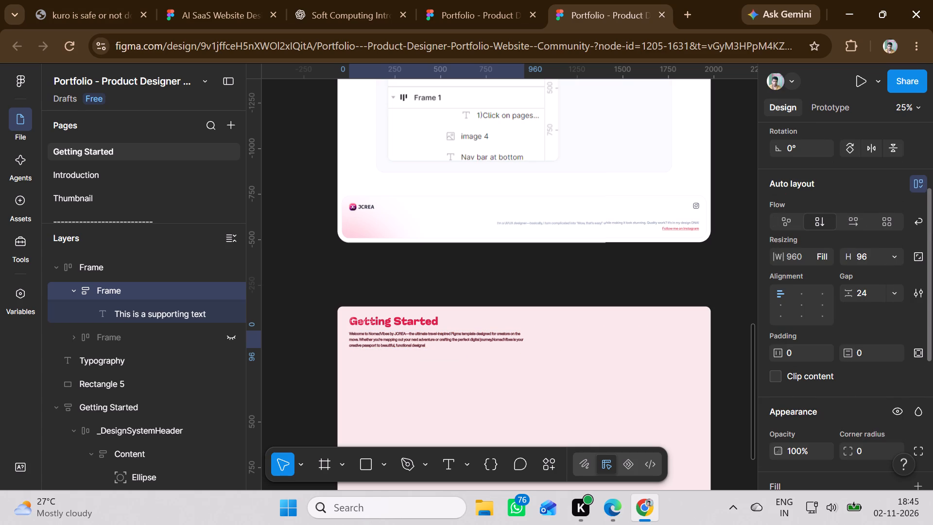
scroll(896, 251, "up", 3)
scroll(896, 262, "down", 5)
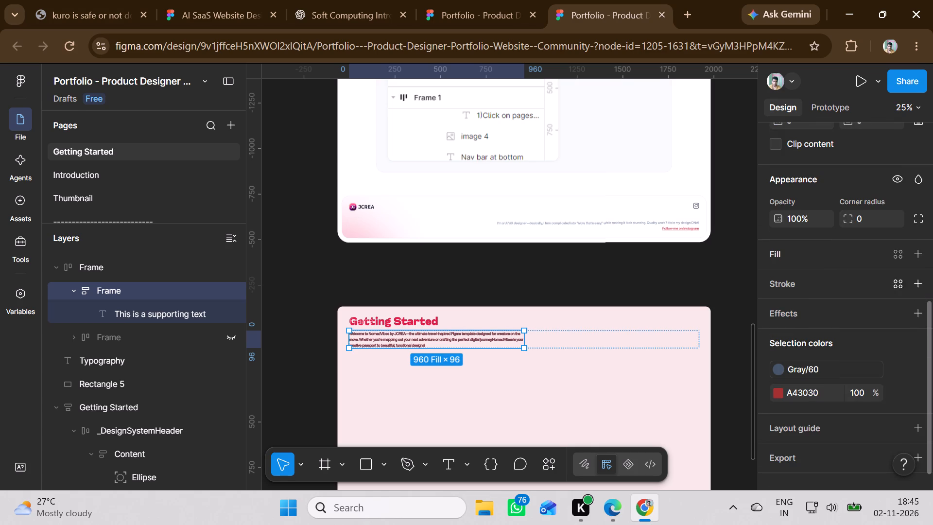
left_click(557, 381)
Move the WhatsApp contact info out of the Getting Started header onto the pink rectangle, just below the supporting paragraph.
scroll(556, 381, "up", 6)
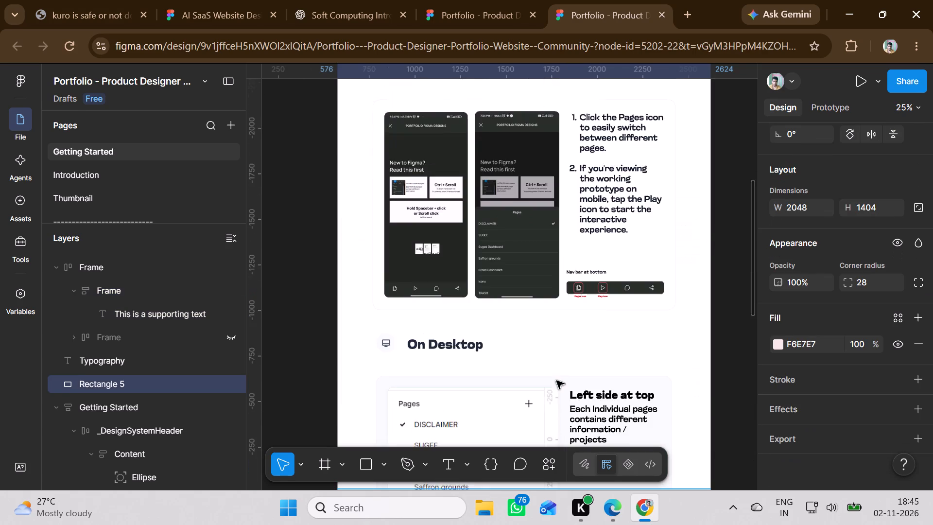
scroll(556, 381, "up", 11)
scroll(556, 381, "down", 1)
scroll(556, 381, "up", 7)
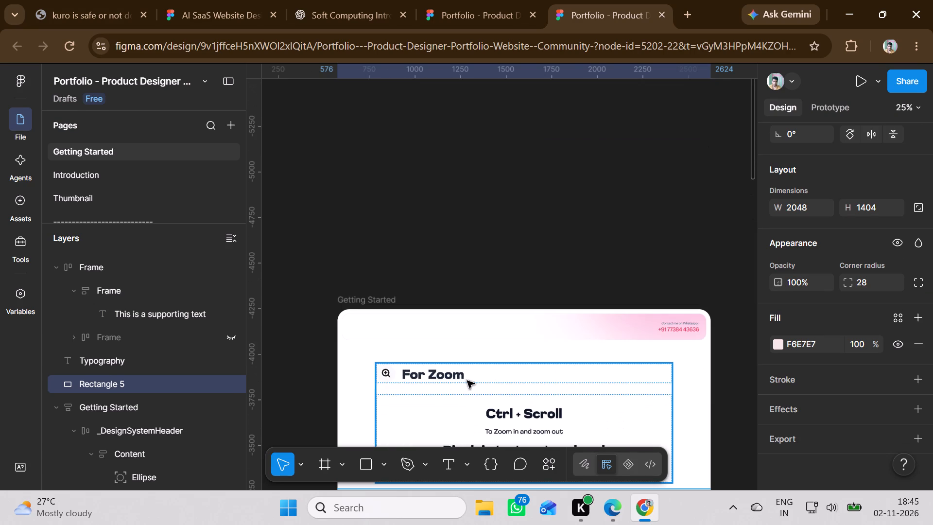
double_click(676, 331)
left_click_drag(676, 331, 662, 411)
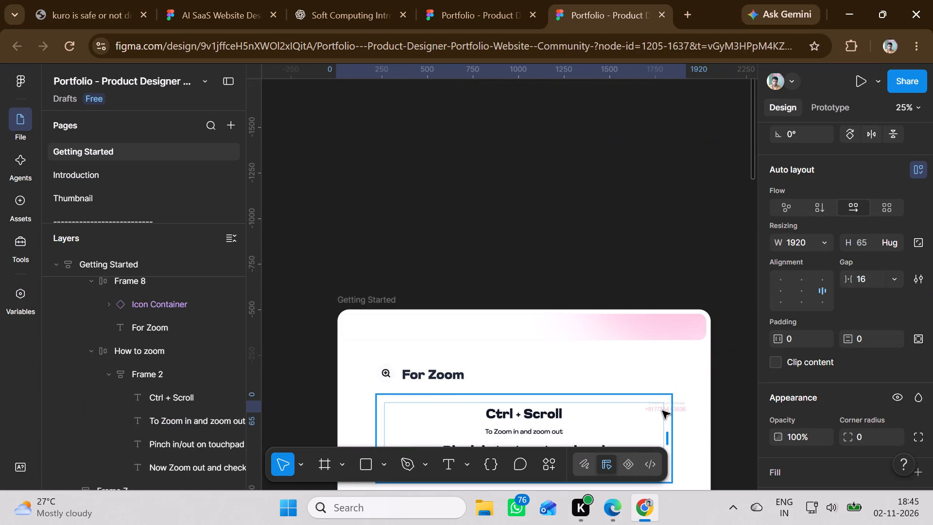
left_click_drag(662, 411, 663, 422)
scroll(663, 422, "down", 3)
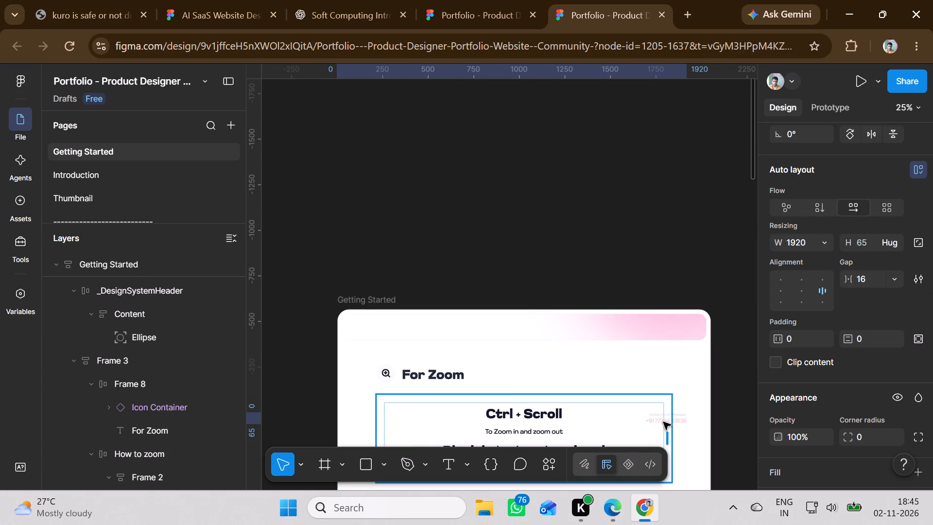
scroll(663, 422, "down", 3)
left_click_drag(663, 422, 662, 423)
scroll(663, 422, "down", 20)
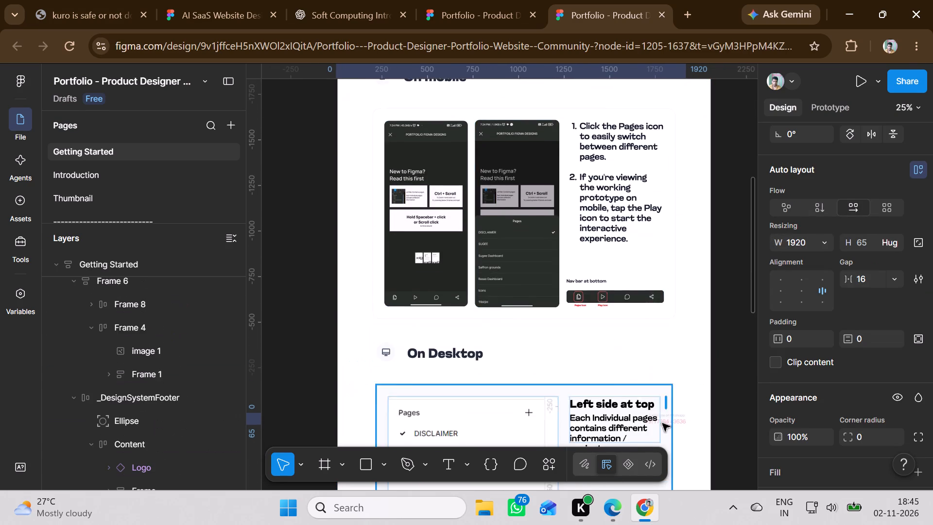
left_click_drag(662, 423, 660, 422)
scroll(661, 423, "down", 19)
scroll(660, 422, "down", 4)
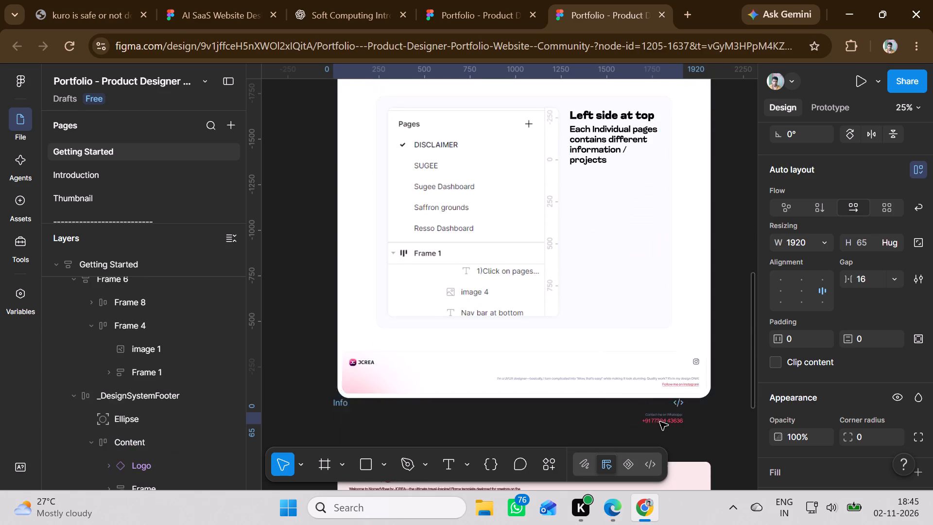
left_click_drag(660, 422, 669, 323)
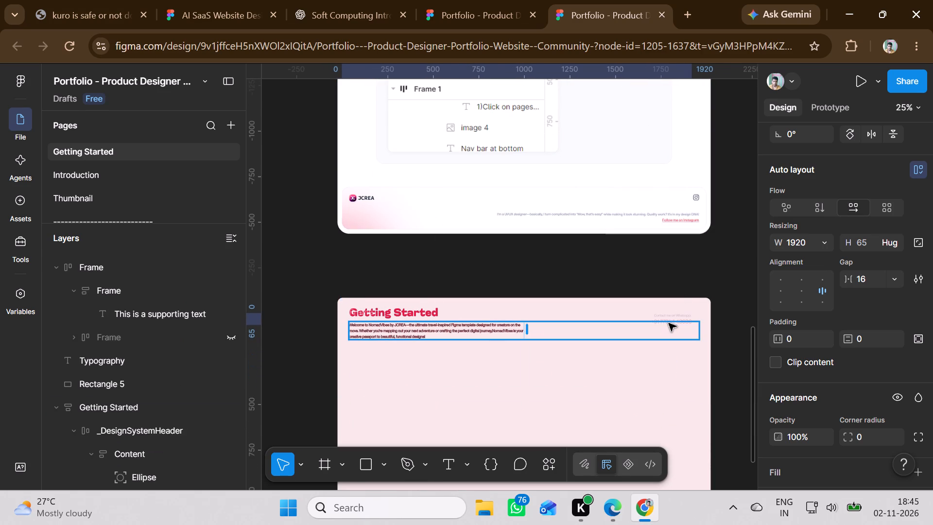
left_click_drag(669, 323, 675, 322)
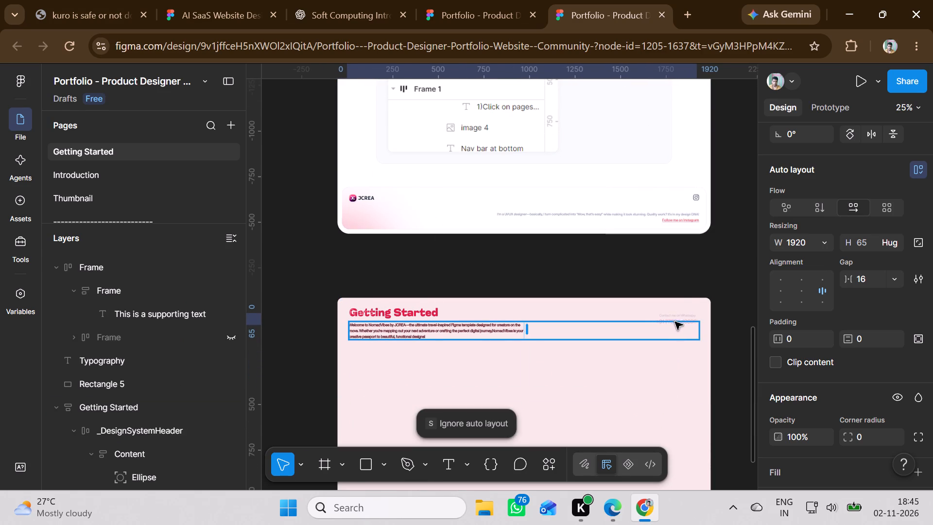
left_click_drag(675, 322, 675, 329)
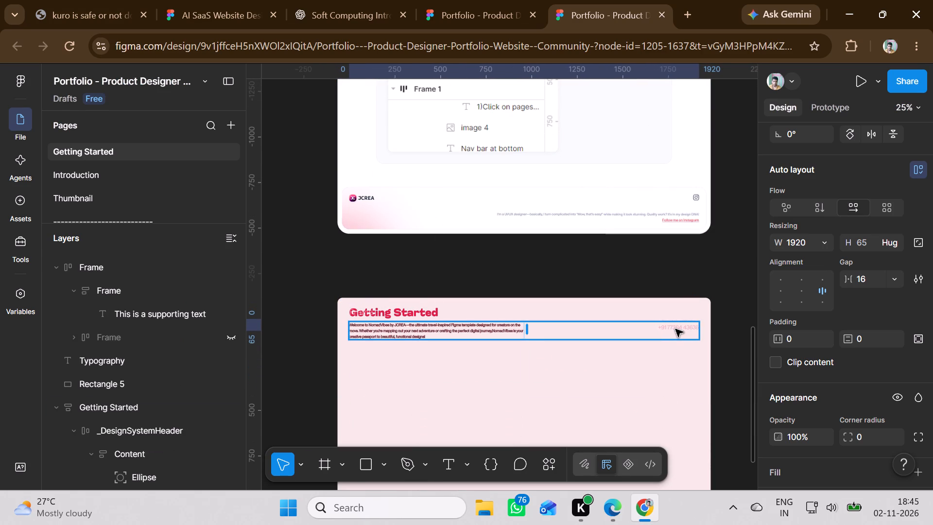
left_click_drag(675, 329, 667, 332)
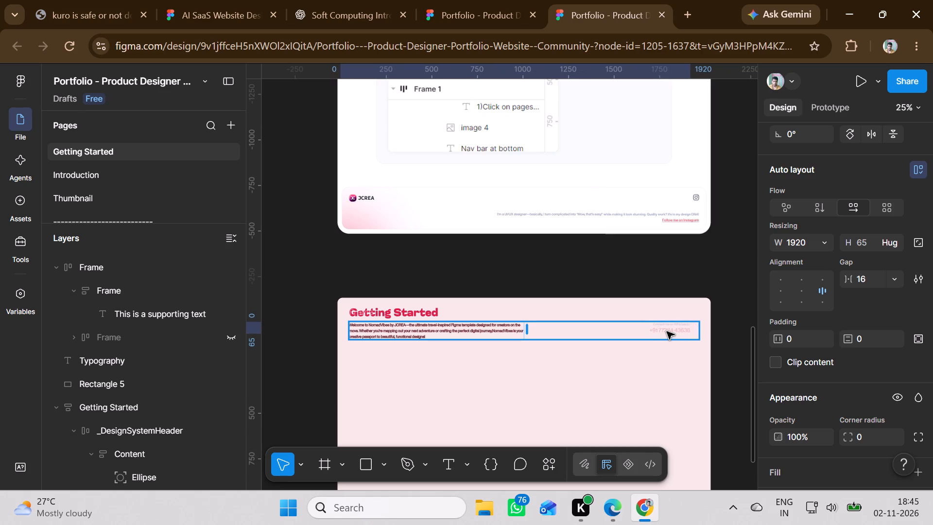
left_click_drag(667, 332, 680, 312)
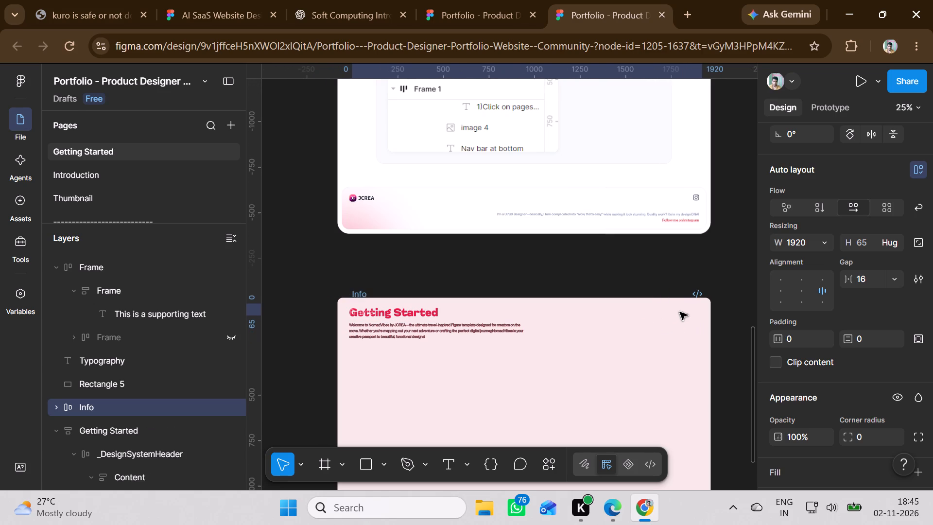
left_click_drag(680, 312, 667, 363)
Bring the WhatsApp contact info in front of the pink rectangle.
right_click(667, 363)
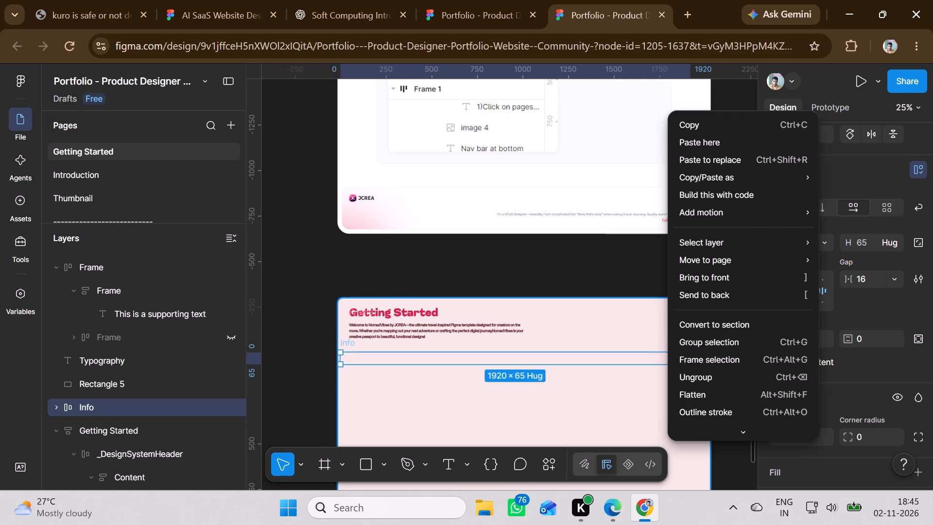
left_click(702, 277)
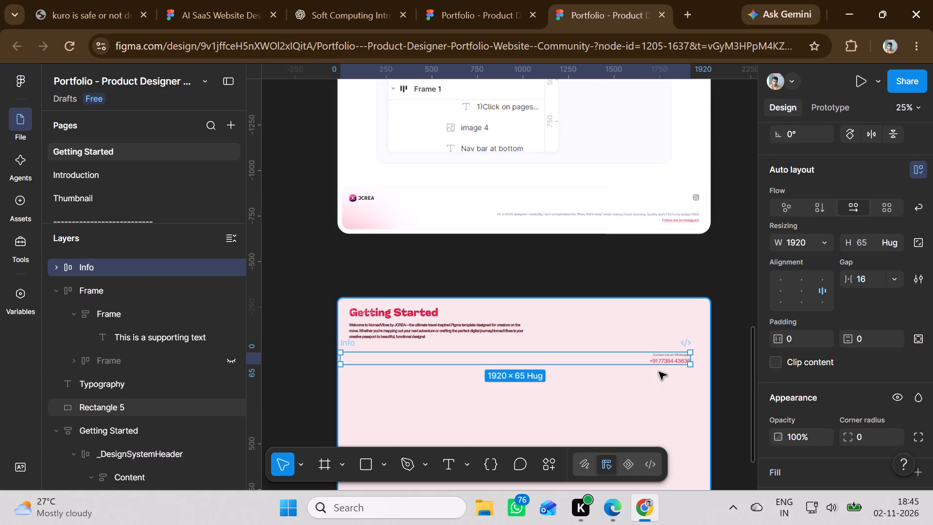
Reposition the WhatsApp contact info in the pink rectangle's upper-right corner, level with the Getting Started heading.
left_click_drag(632, 358, 647, 310)
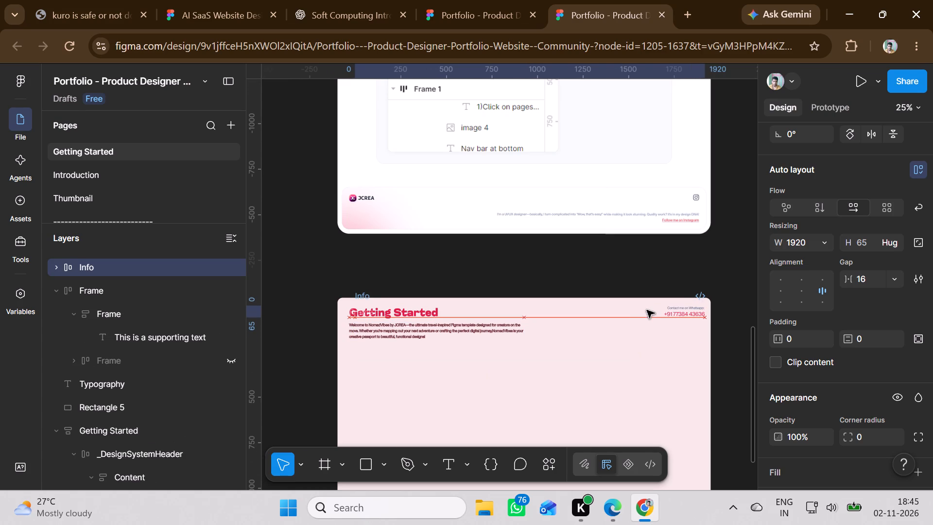
left_click_drag(647, 310, 644, 306)
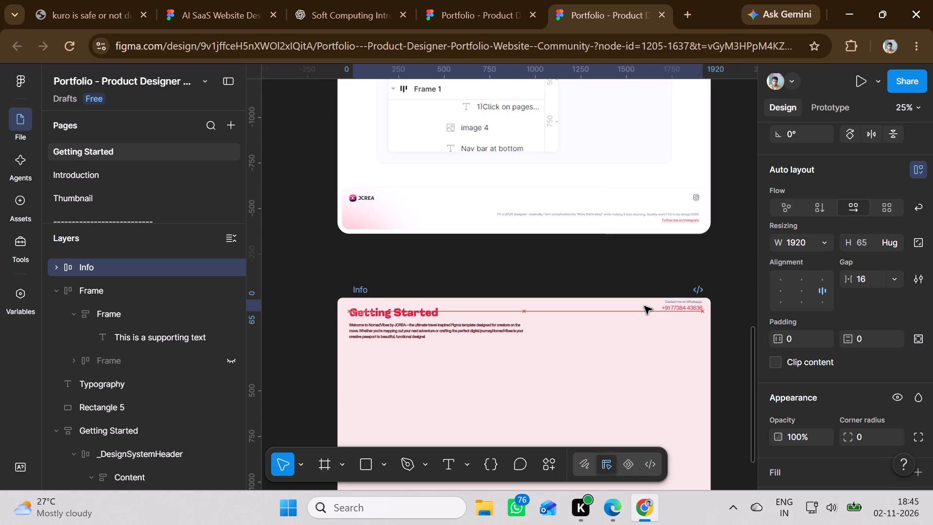
left_click_drag(644, 306, 642, 307)
left_click(606, 369)
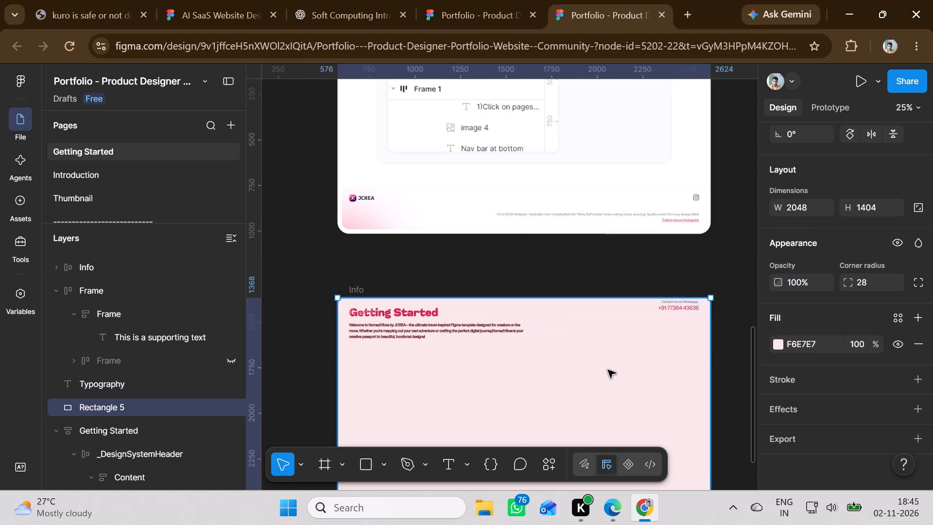
Move the remaining gradient header band from the Getting Started frame to the top edge of the pink rectangle.
scroll(585, 315, "up", 20)
scroll(585, 315, "up", 1)
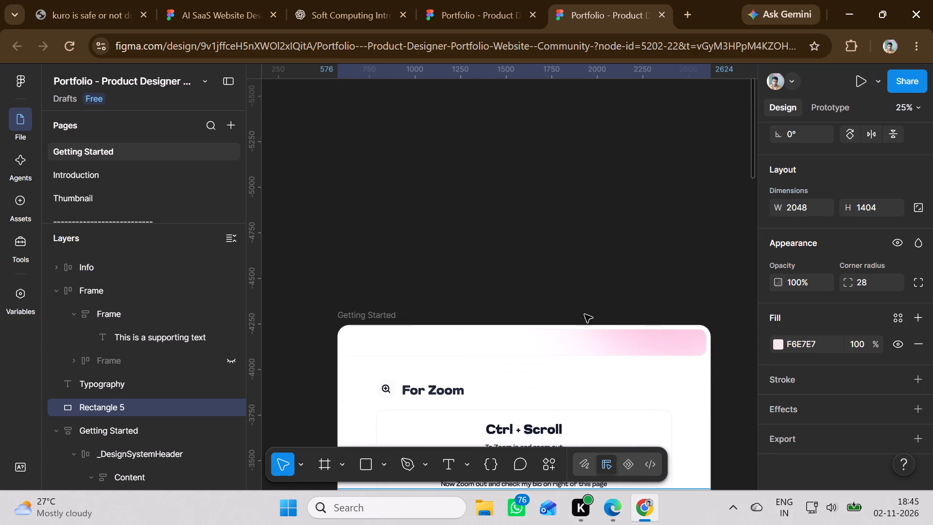
left_click_drag(603, 343, 603, 404)
scroll(604, 403, "down", 15)
scroll(603, 404, "up", 1)
scroll(603, 404, "down", 2)
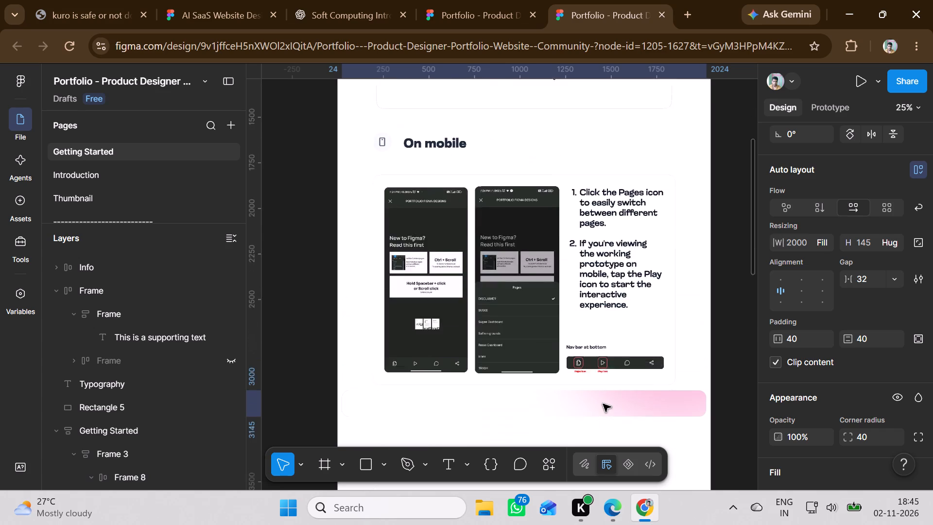
scroll(603, 404, "down", 6)
left_click_drag(603, 404, 610, 366)
scroll(604, 404, "down", 12)
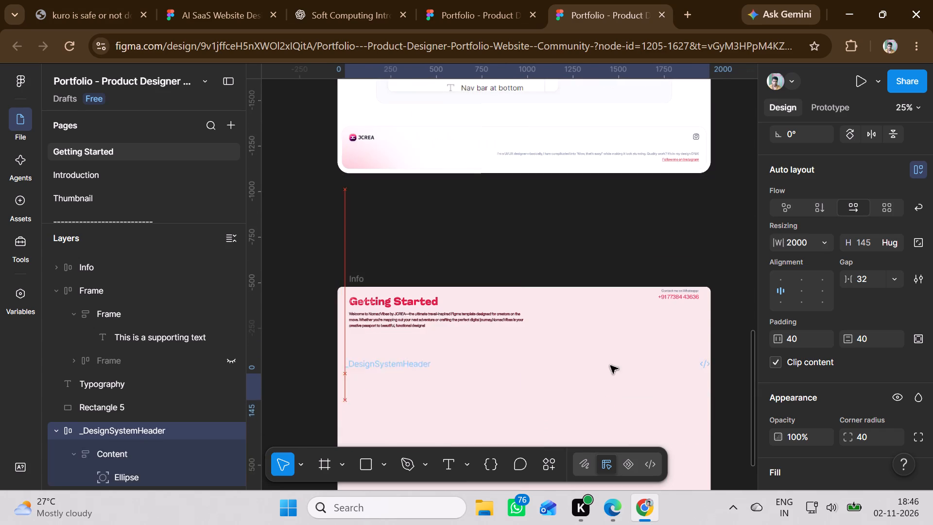
left_click_drag(610, 366, 607, 301)
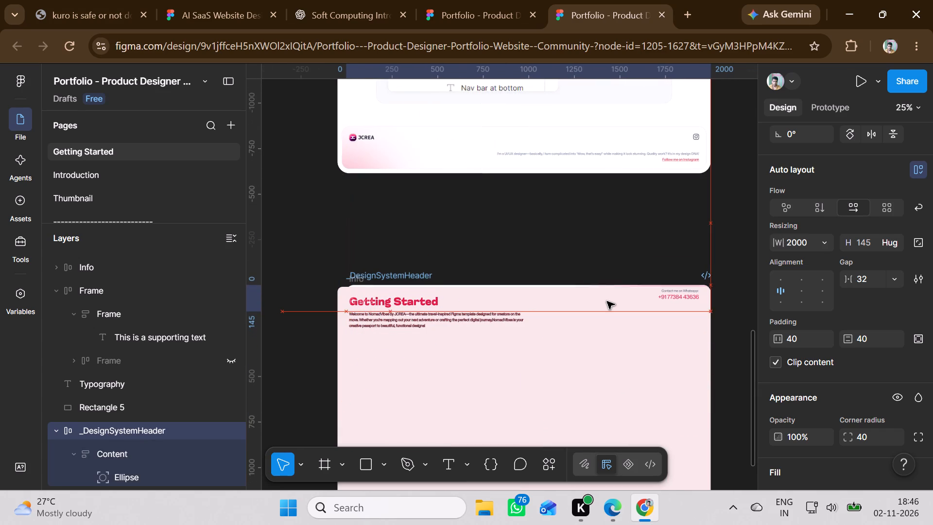
left_click_drag(607, 301, 606, 302)
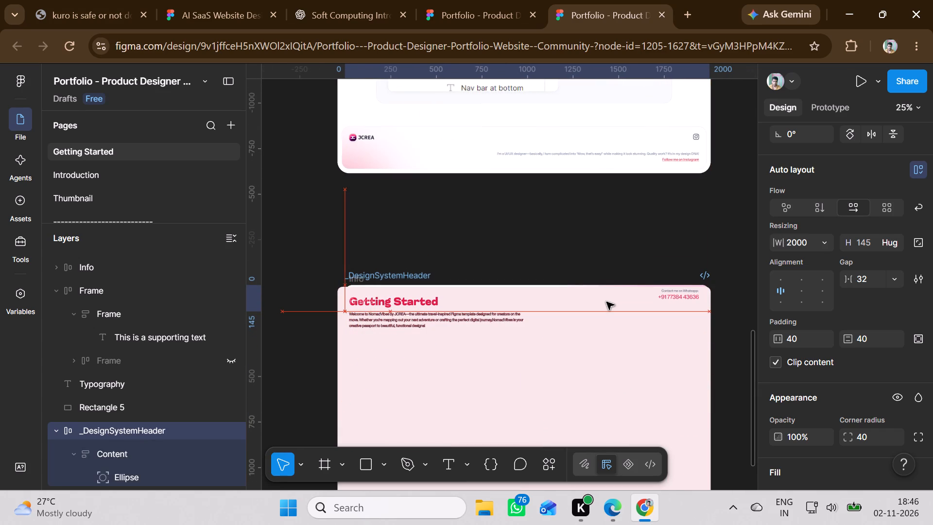
left_click_drag(606, 302, 606, 304)
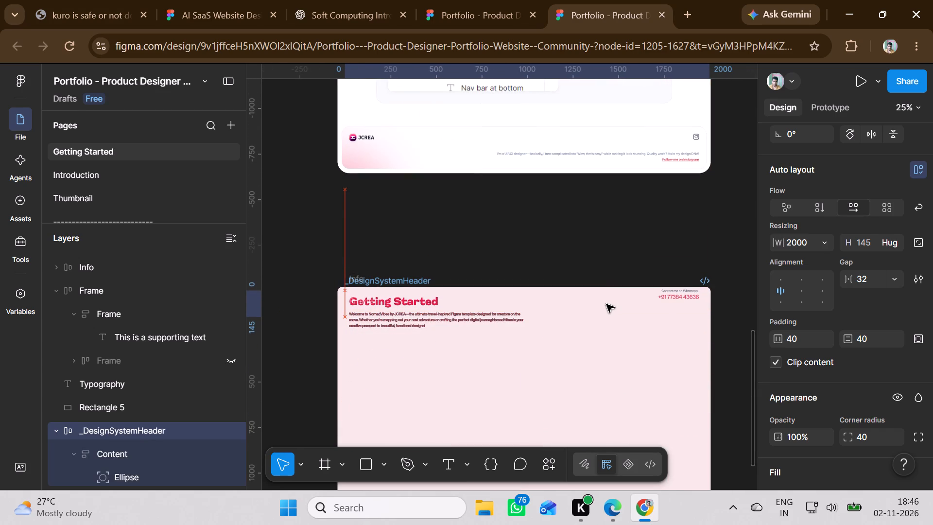
left_click_drag(606, 304, 606, 305)
left_click(605, 394)
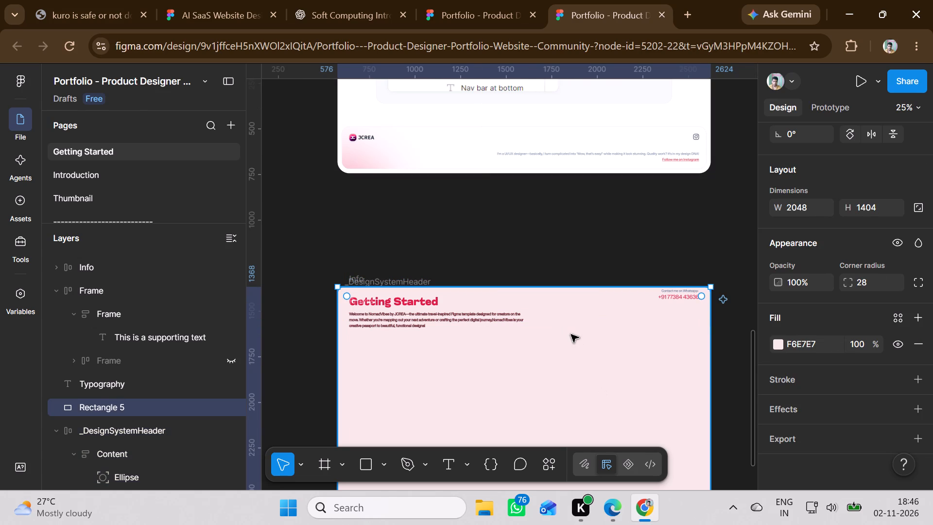
Move the For Zoom heading text out of its frame in the Getting Started frame to the middle of the pink rectangle.
scroll(571, 334, "up", 14)
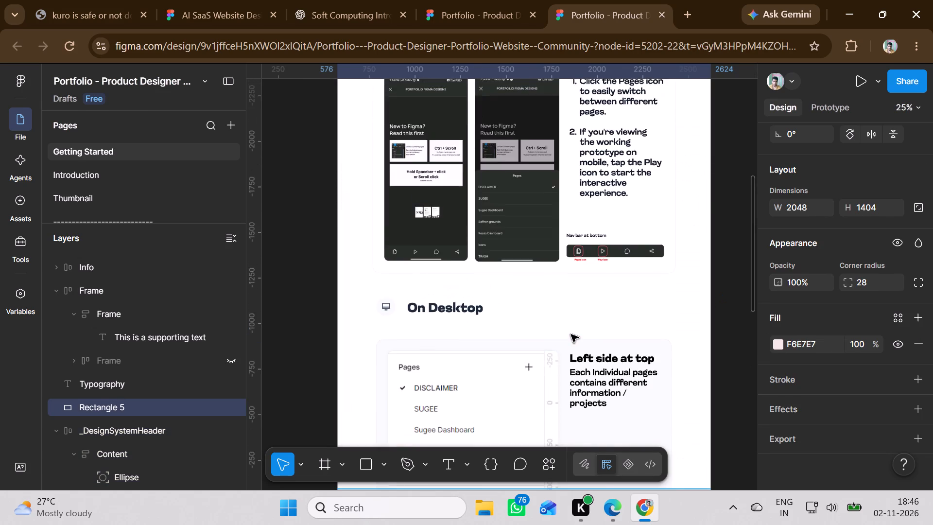
scroll(571, 334, "up", 12)
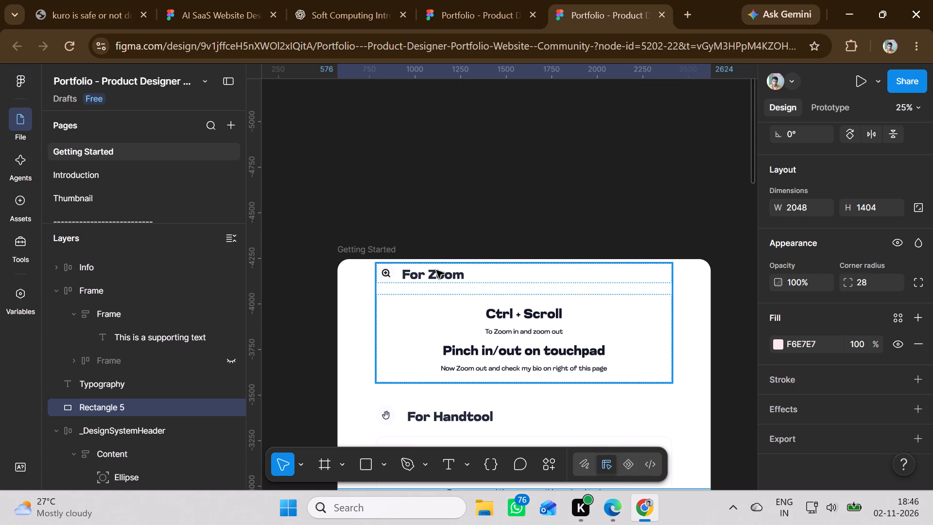
scroll(435, 280, "up", 3)
scroll(435, 280, "down", 5)
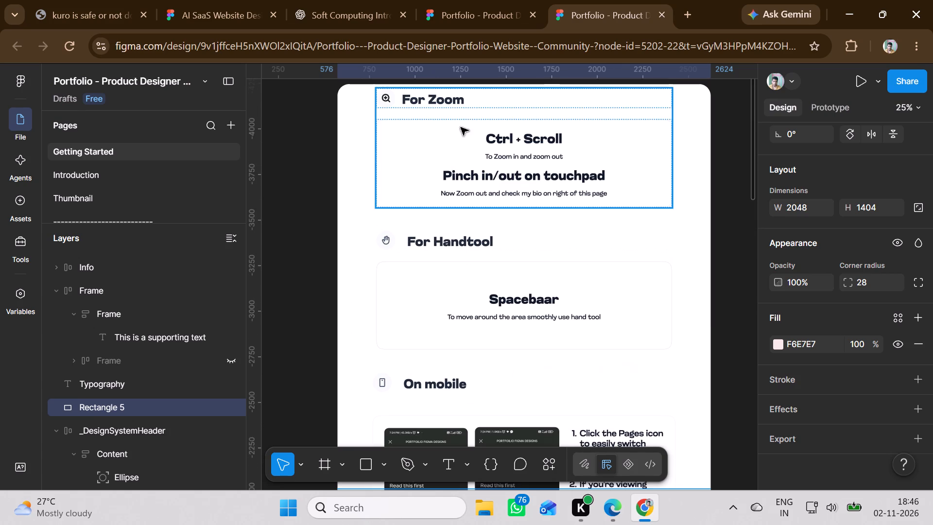
scroll(500, 256, "up", 7)
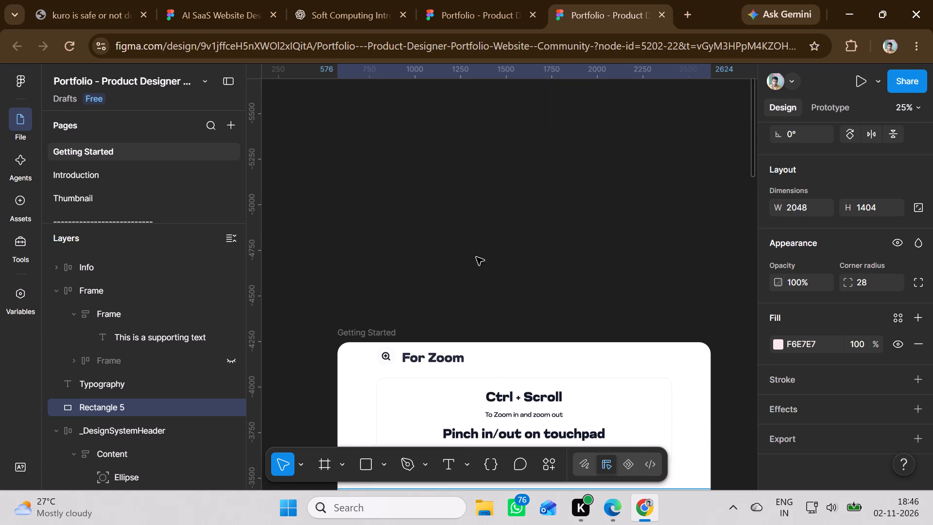
scroll(485, 281, "down", 6)
scroll(439, 167, "up", 3)
scroll(491, 255, "up", 3)
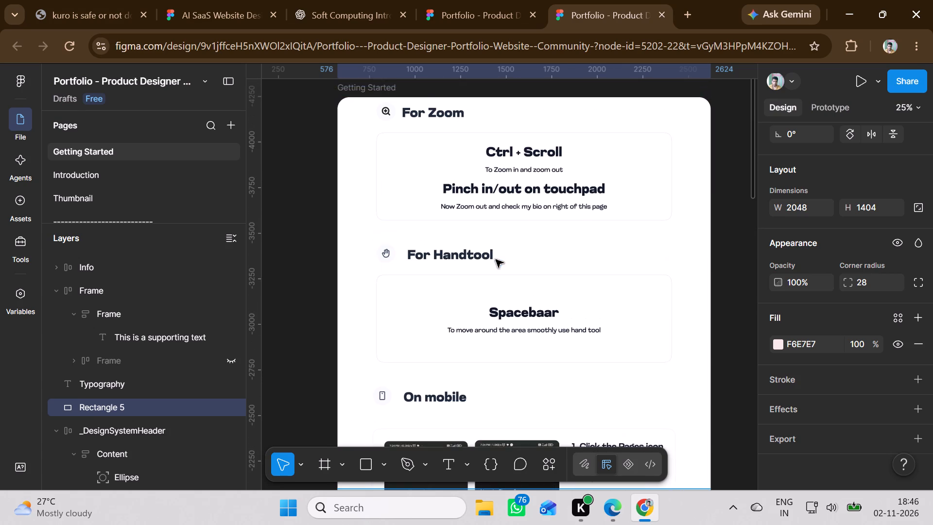
double_click(453, 137)
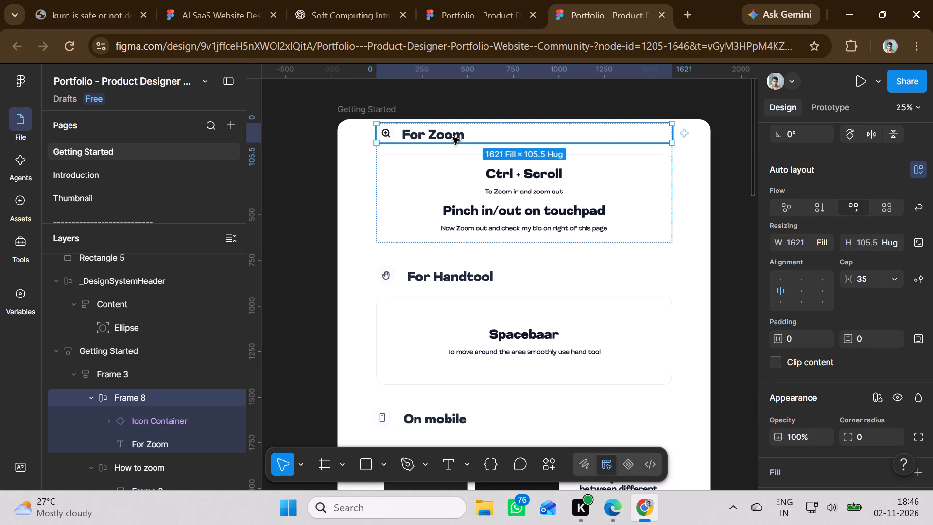
left_click(453, 137)
left_click(453, 137)
left_click_drag(453, 137, 458, 285)
scroll(458, 283, "down", 8)
scroll(458, 285, "up", 1)
scroll(458, 285, "down", 1)
left_click_drag(458, 285, 458, 285)
scroll(458, 285, "down", 18)
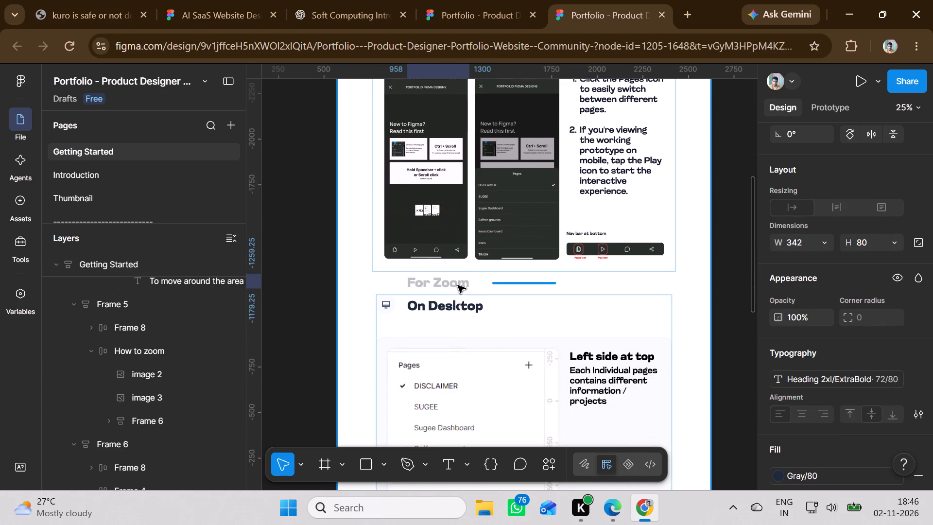
left_click_drag(458, 285, 458, 288)
scroll(458, 285, "down", 20)
scroll(458, 288, "down", 5)
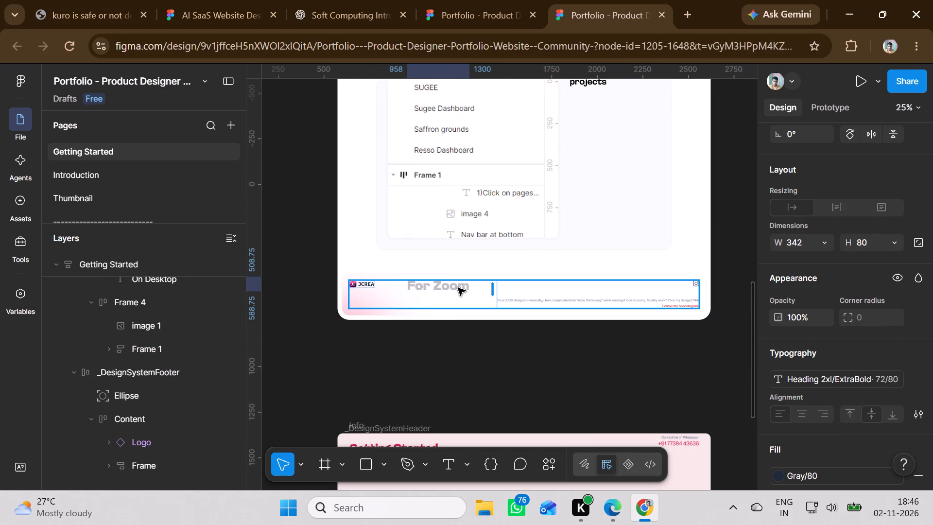
scroll(458, 288, "down", 1)
left_click_drag(458, 288, 447, 312)
scroll(458, 288, "down", 4)
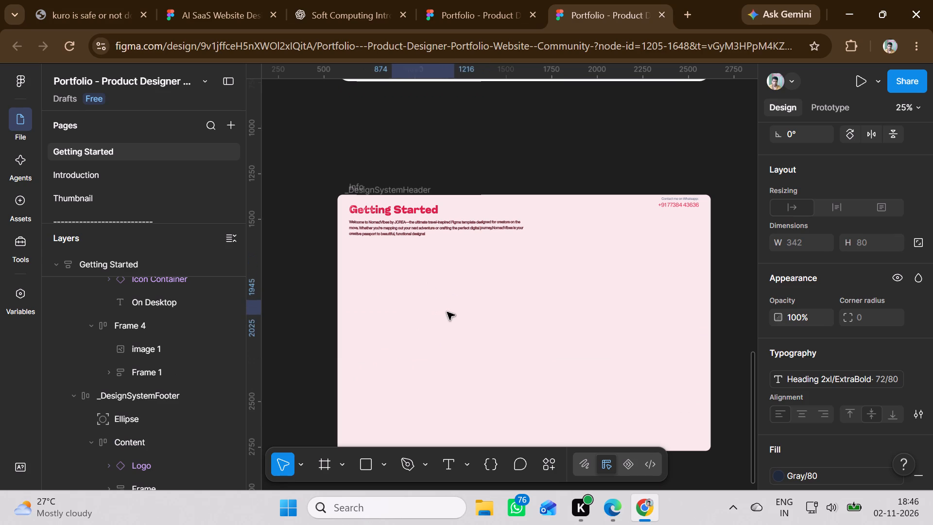
left_click_drag(447, 312, 458, 315)
Bring the For Zoom heading in front of the pink rectangle.
right_click(445, 315)
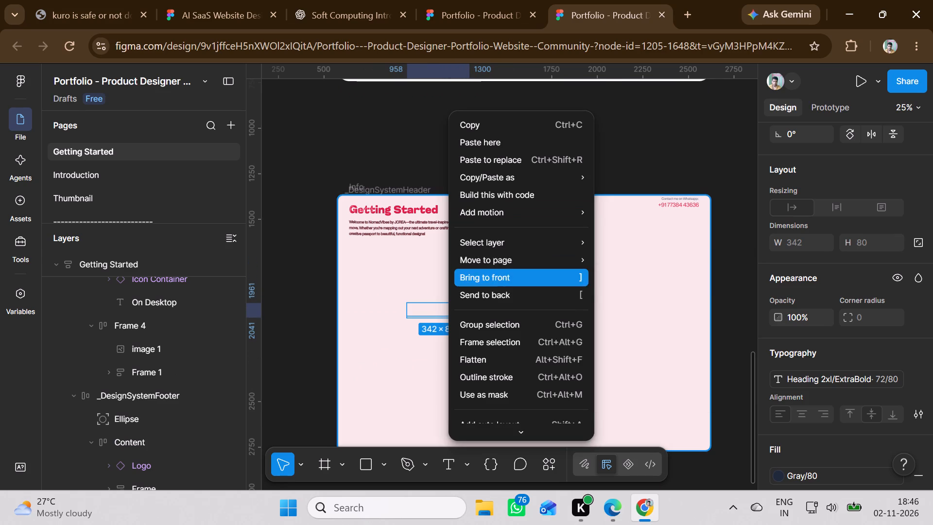
left_click(483, 275)
left_click(438, 343)
Place the For Zoom heading directly beneath the welcome paragraph, aligned with the paragraph's left edge.
double_click(444, 314)
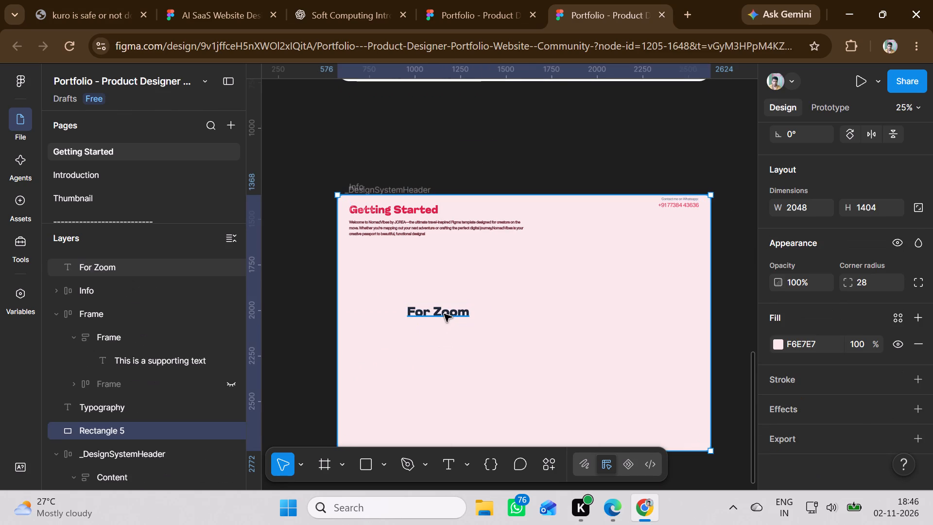
left_click(449, 311)
left_click_drag(451, 310, 432, 289)
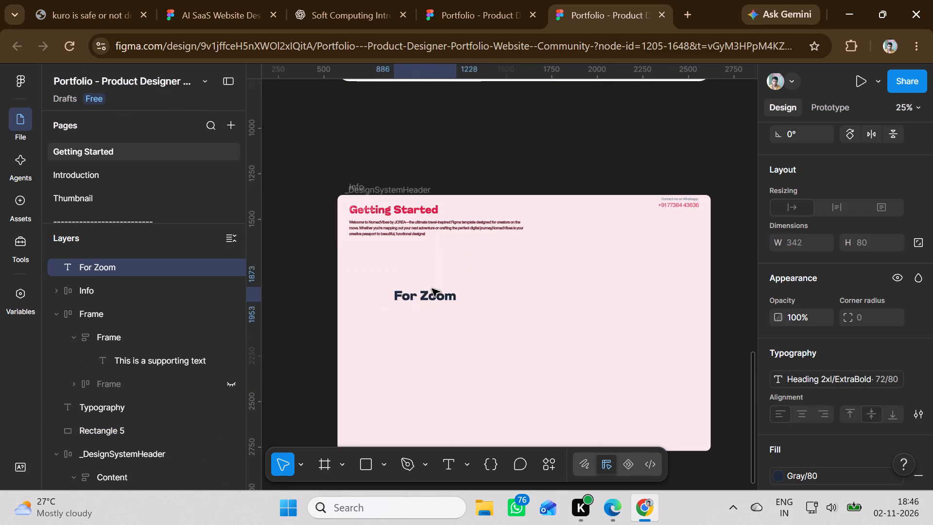
left_click_drag(432, 289, 395, 256)
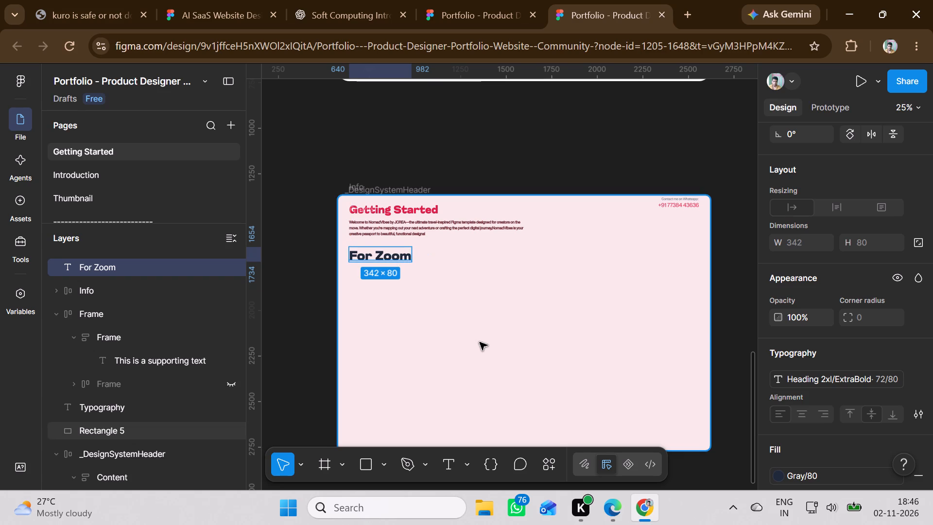
Move the magnifier icon container out of the Getting Started frame to the pink rectangle, beside the For Zoom heading.
scroll(480, 342, "up", 15)
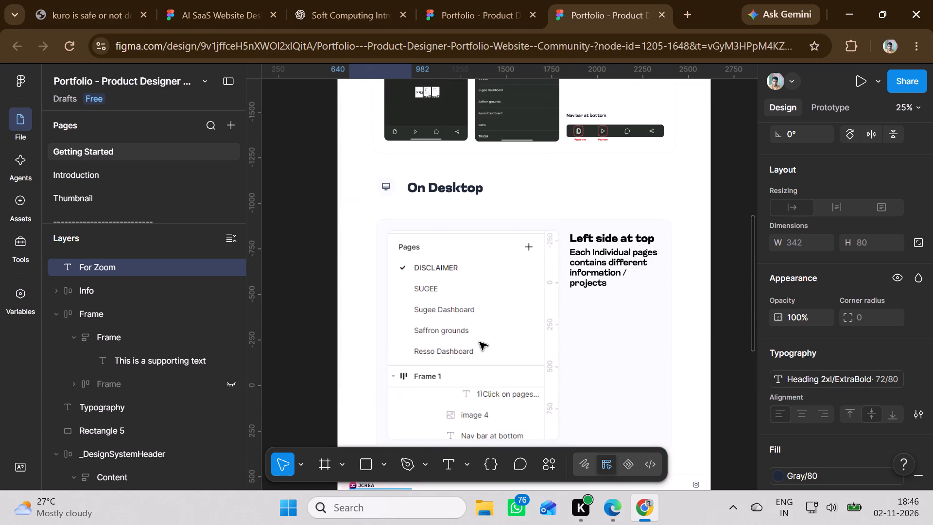
scroll(480, 342, "up", 12)
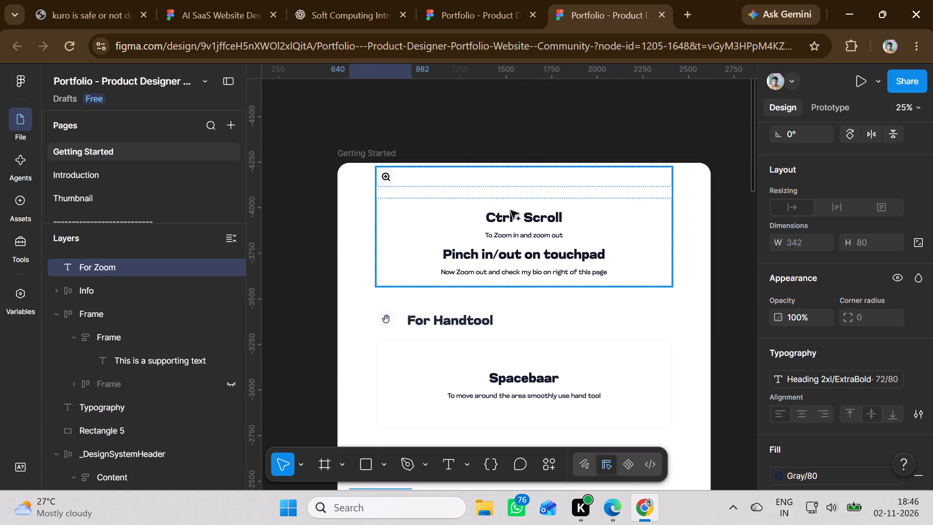
double_click(392, 180)
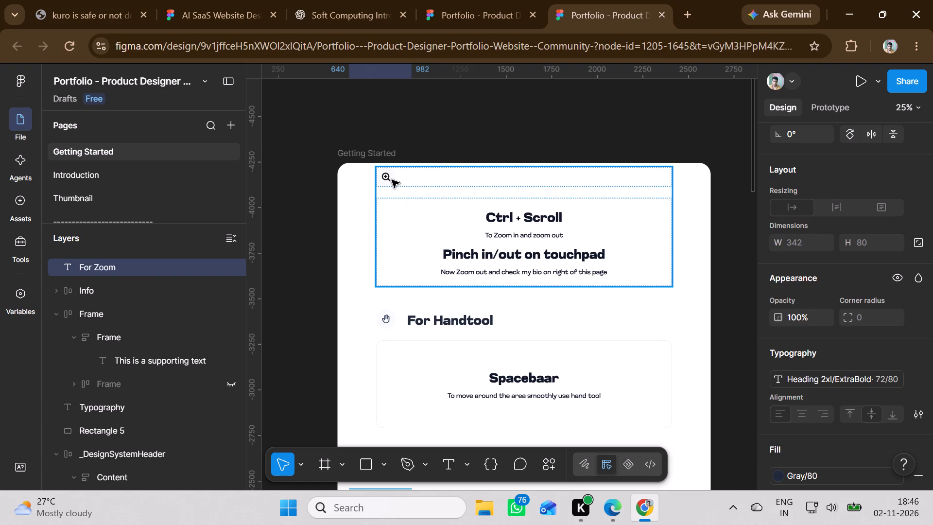
left_click(390, 179)
left_click_drag(390, 179, 410, 300)
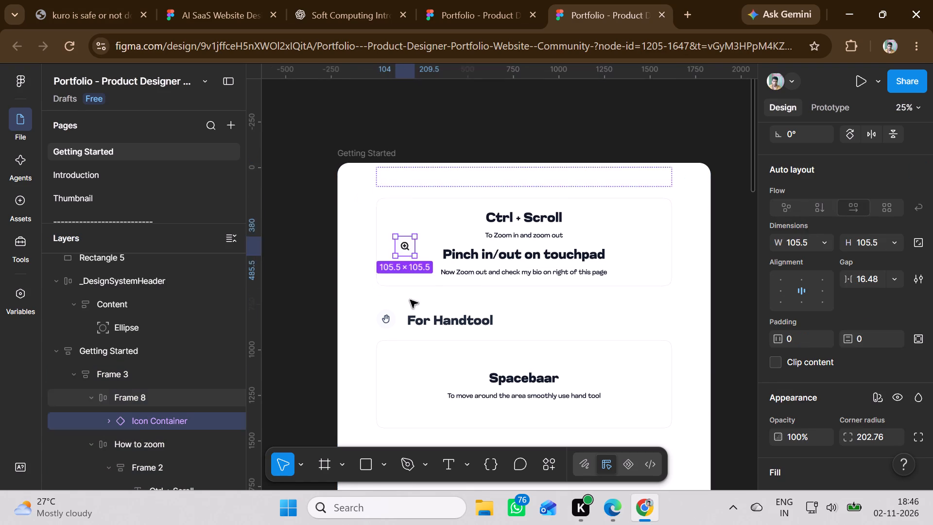
left_click_drag(410, 300, 410, 314)
scroll(410, 301, "down", 12)
scroll(410, 310, "up", 1)
scroll(410, 310, "down", 12)
scroll(410, 314, "up", 1)
scroll(410, 314, "down", 15)
scroll(410, 314, "down", 6)
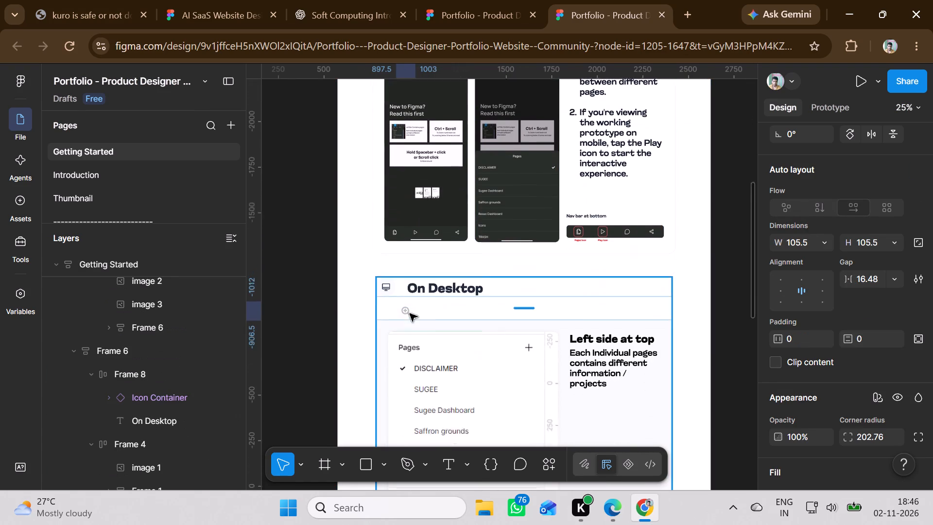
left_click_drag(410, 314, 409, 314)
scroll(410, 314, "down", 13)
scroll(409, 314, "up", 1)
scroll(409, 314, "down", 5)
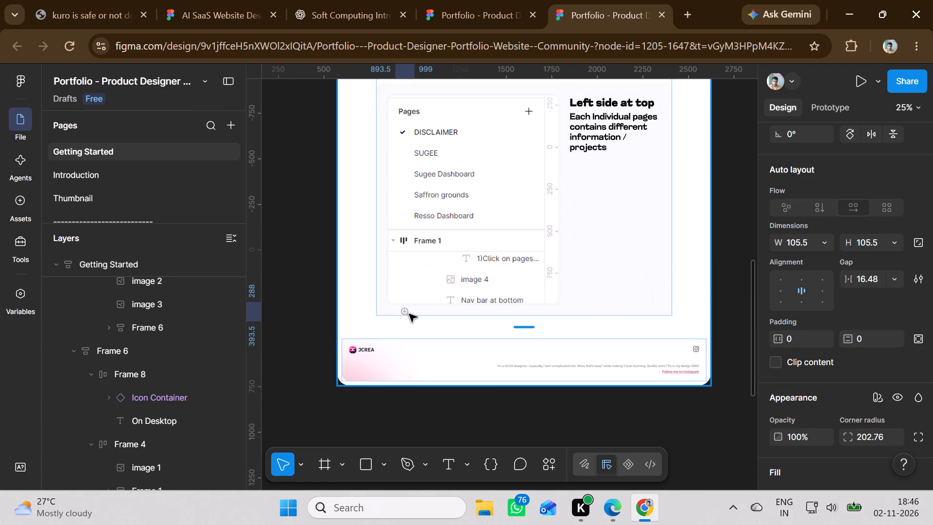
left_click_drag(409, 314, 409, 320)
scroll(409, 314, "down", 16)
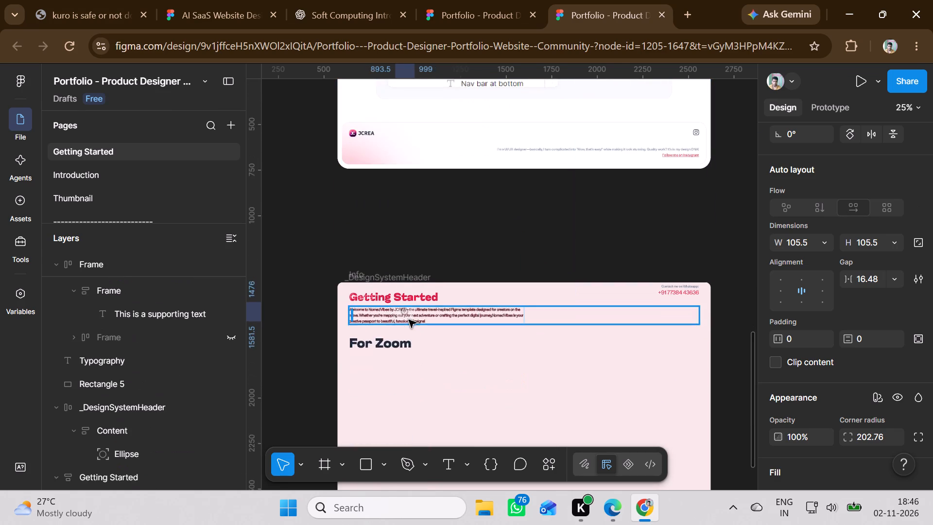
left_click_drag(409, 320, 448, 325)
Bring the magnifier icon in front of the pink rectangle and set it close after the For Zoom heading.
right_click(449, 324)
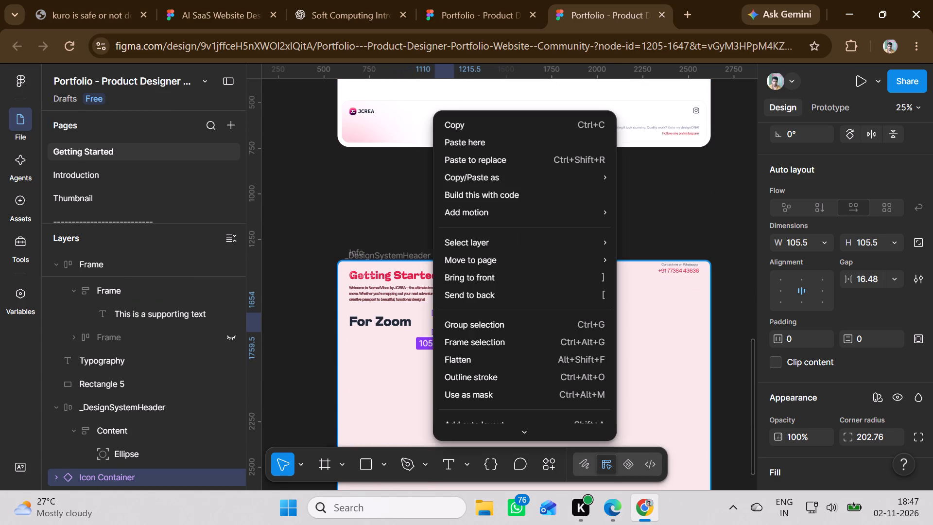
left_click(478, 273)
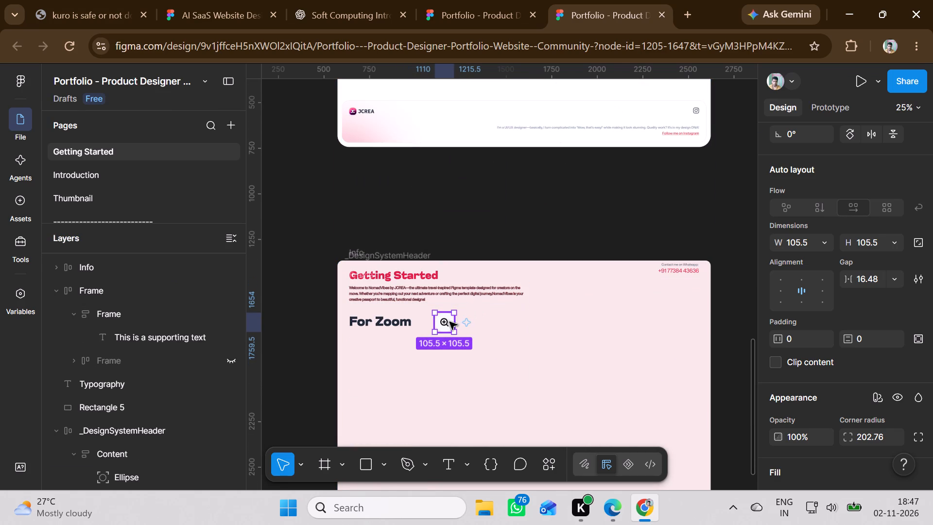
left_click_drag(449, 322, 434, 321)
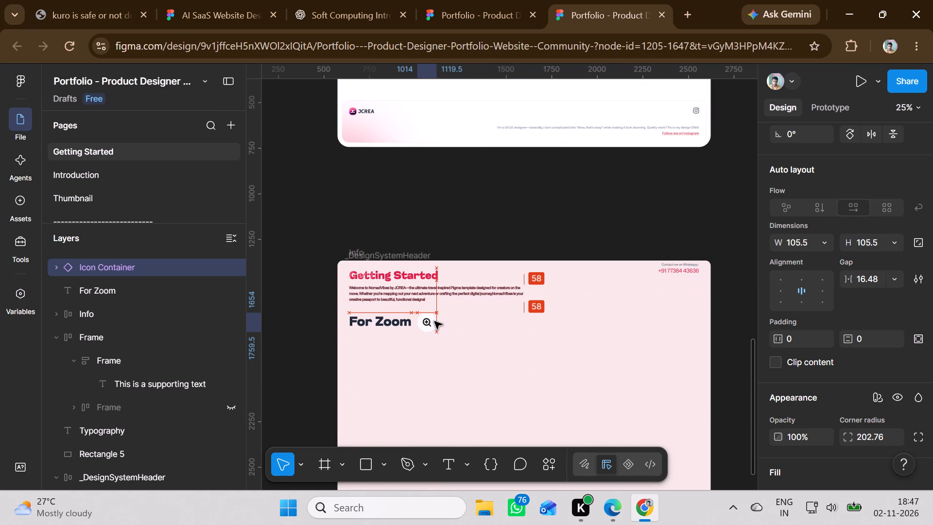
left_click_drag(434, 321, 433, 321)
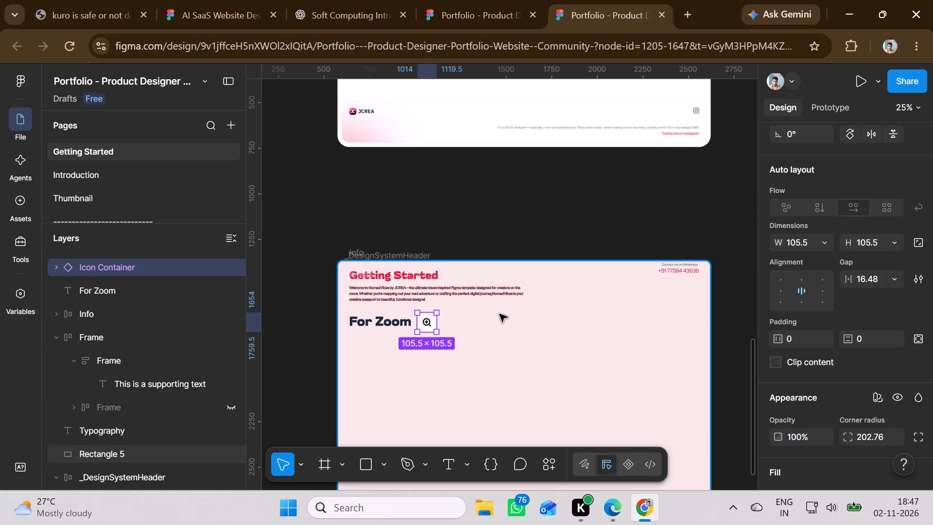
left_click(499, 315)
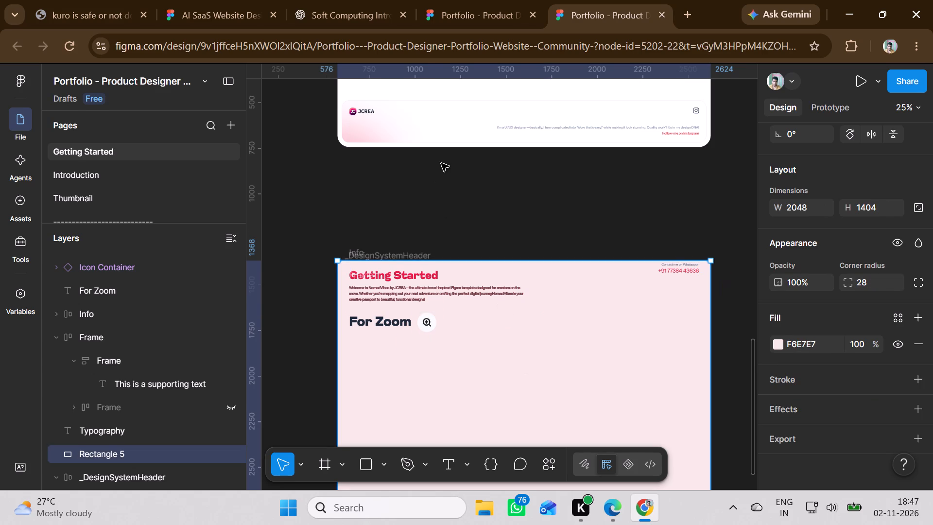
Move the Ctrl + Scroll text from the zoom card in the Getting Started frame to the middle of the pink rectangle.
scroll(463, 276, "down", 4)
scroll(463, 276, "up", 2)
scroll(463, 276, "down", 1)
scroll(463, 276, "up", 9)
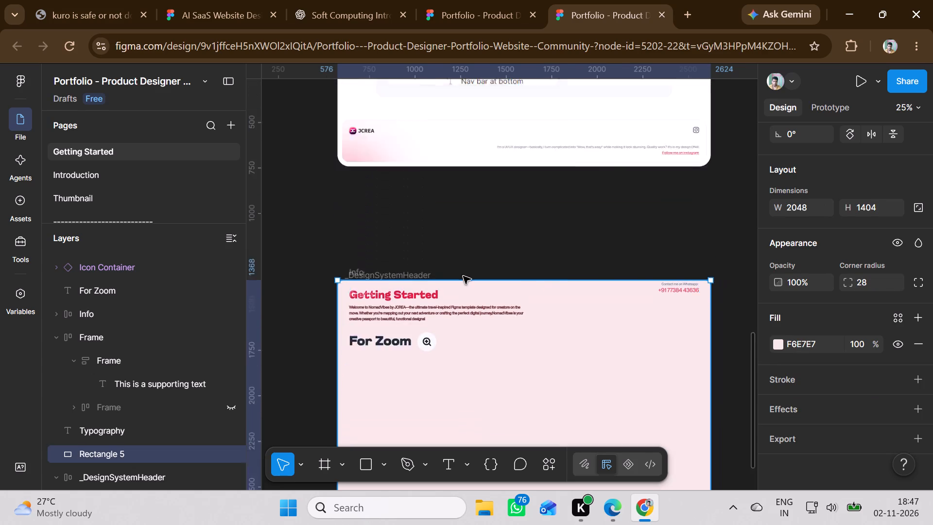
scroll(463, 276, "up", 12)
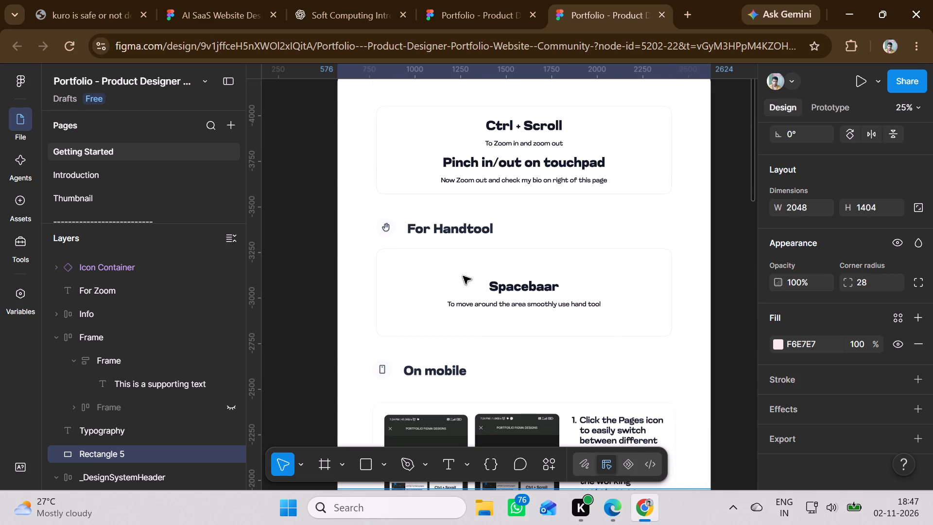
scroll(463, 276, "up", 1)
triple_click(506, 138)
left_click(506, 137)
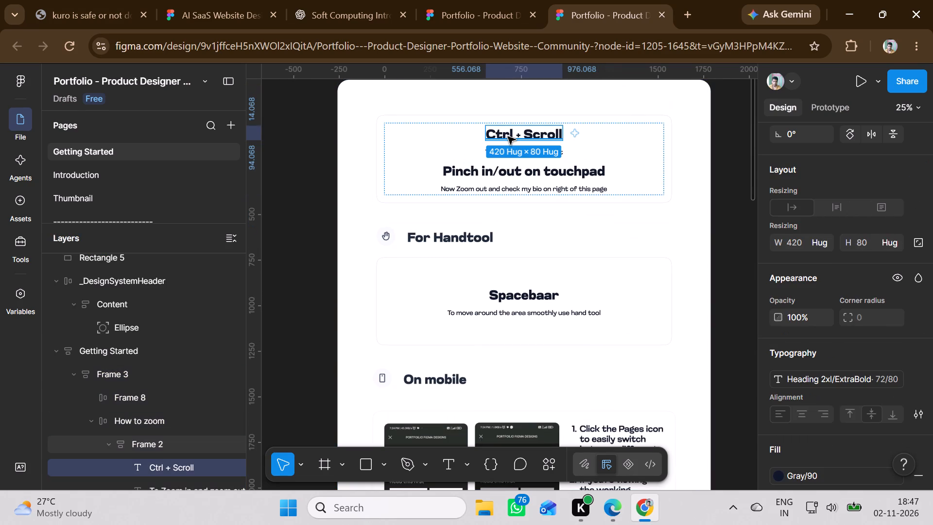
left_click_drag(508, 137, 502, 229)
scroll(502, 229, "down", 15)
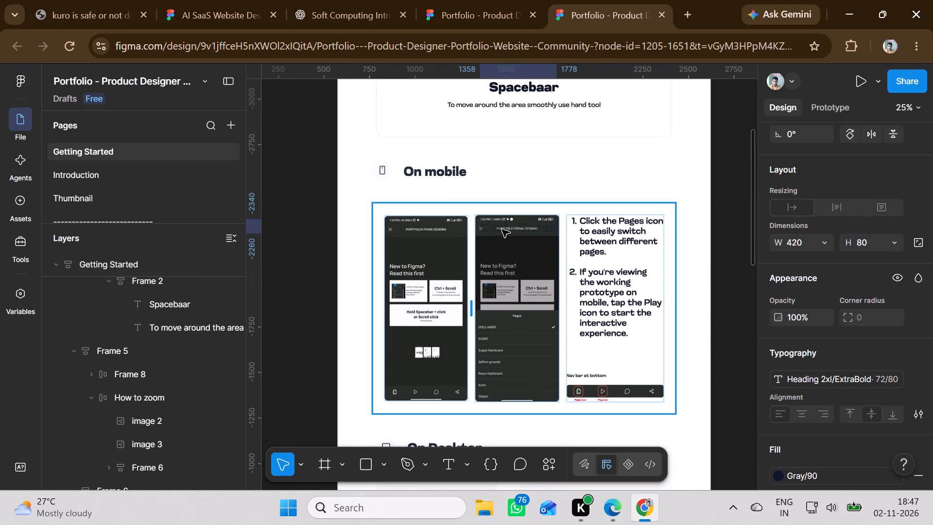
left_click_drag(502, 229, 501, 231)
scroll(502, 229, "down", 13)
scroll(501, 231, "down", 10)
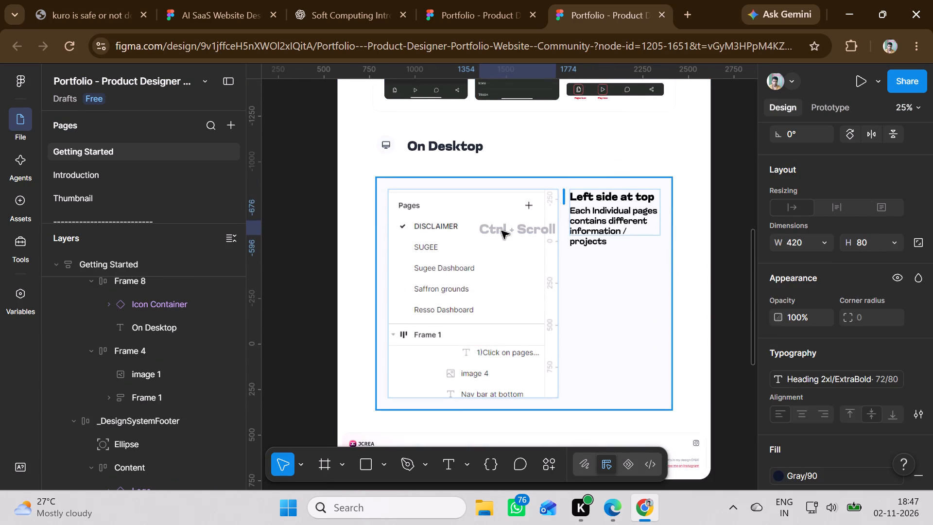
left_click_drag(501, 231, 497, 234)
scroll(501, 231, "down", 17)
scroll(497, 234, "down", 12)
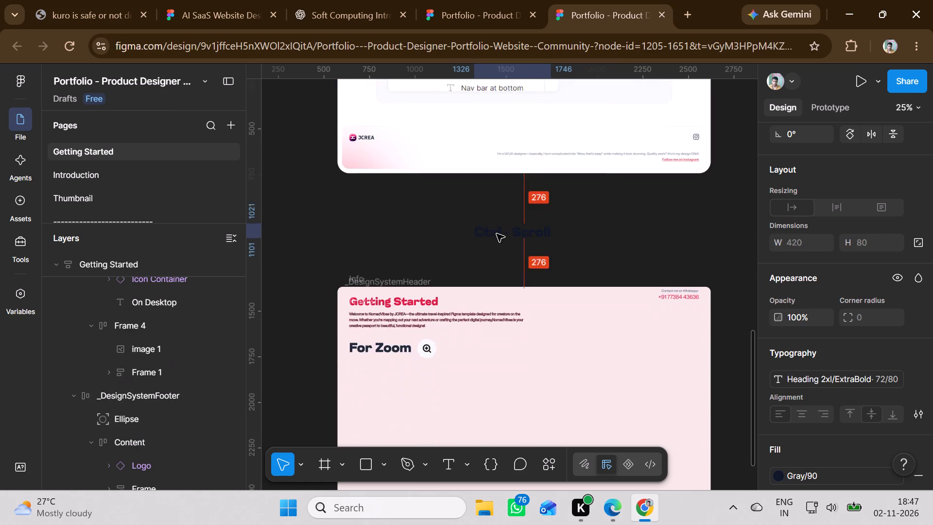
left_click_drag(497, 234, 494, 237)
Bring the Ctrl + Scroll text to the front and raise it to just below the For Zoom heading's row.
right_click(495, 236)
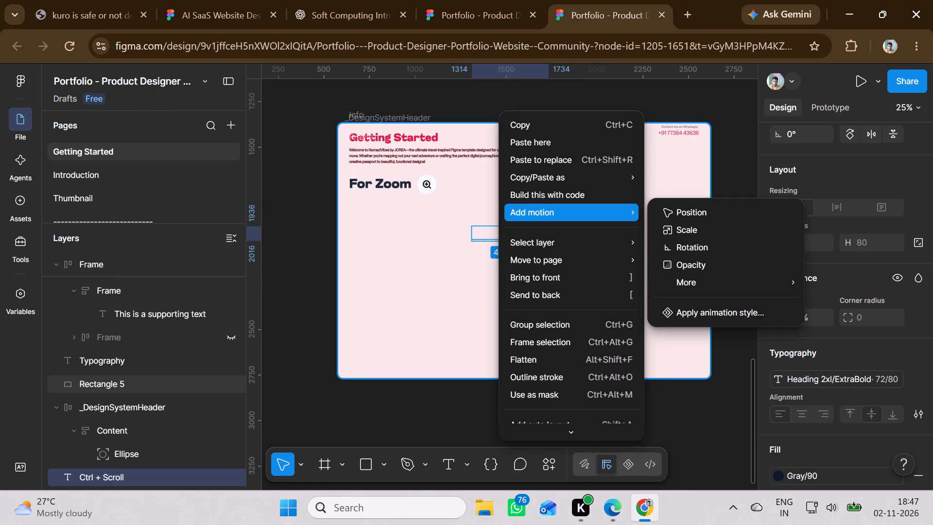
left_click(529, 269)
left_click_drag(521, 236, 521, 222)
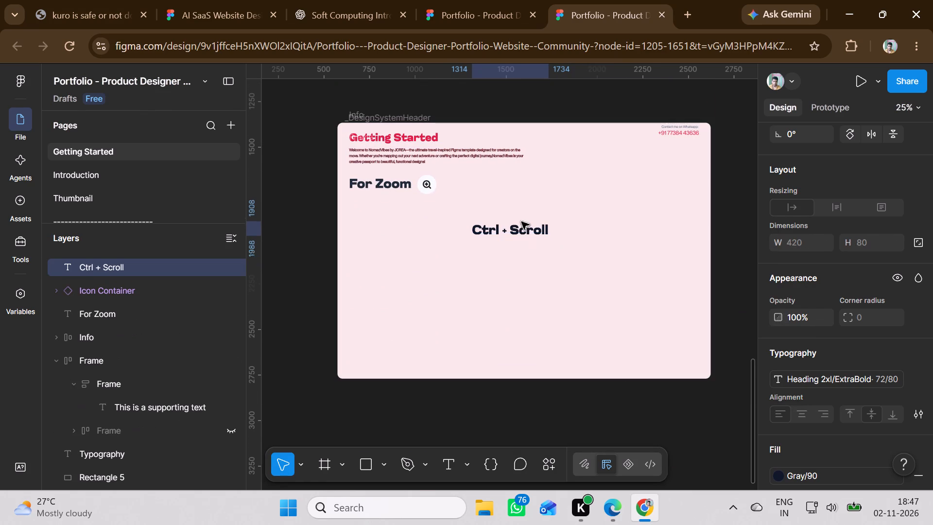
left_click_drag(521, 222, 518, 207)
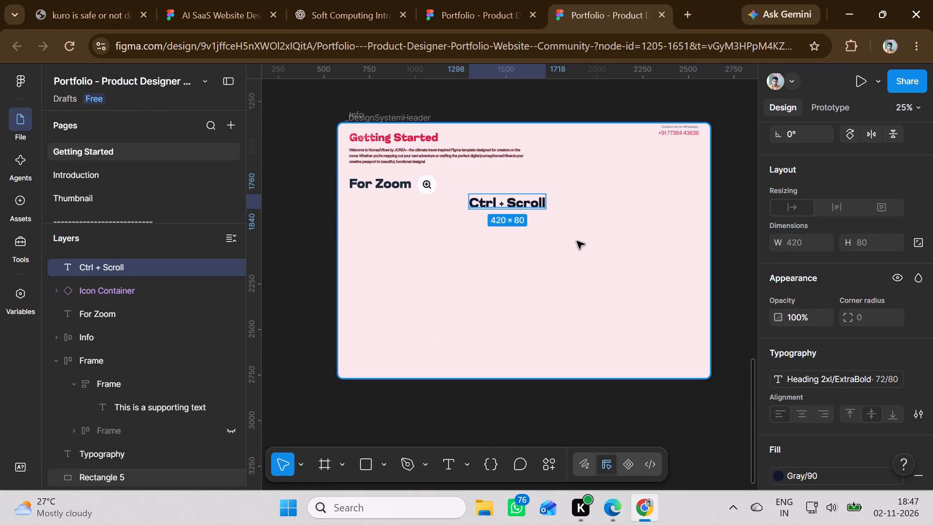
Move the "To Zoom in and zoom out" text from the zoom card in the Getting Started frame to below Ctrl + Scroll.
scroll(577, 241, "up", 16)
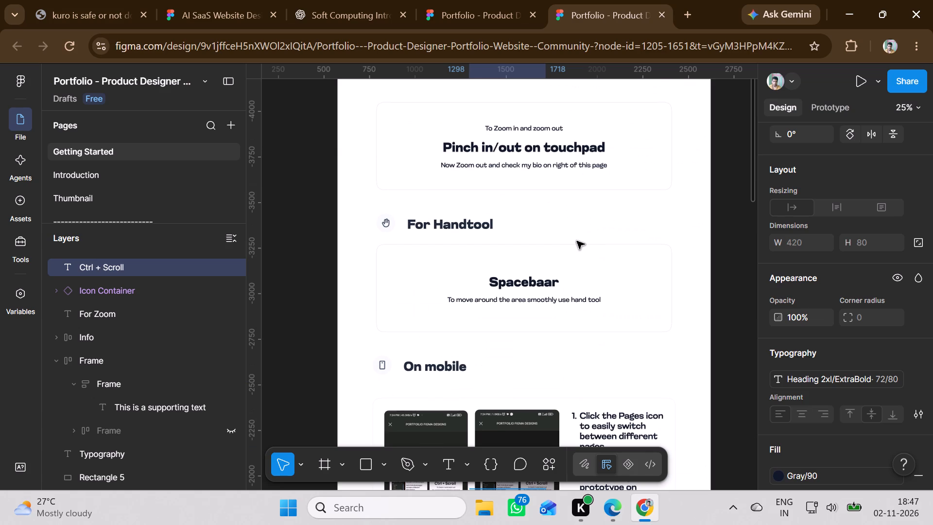
scroll(577, 241, "up", 5)
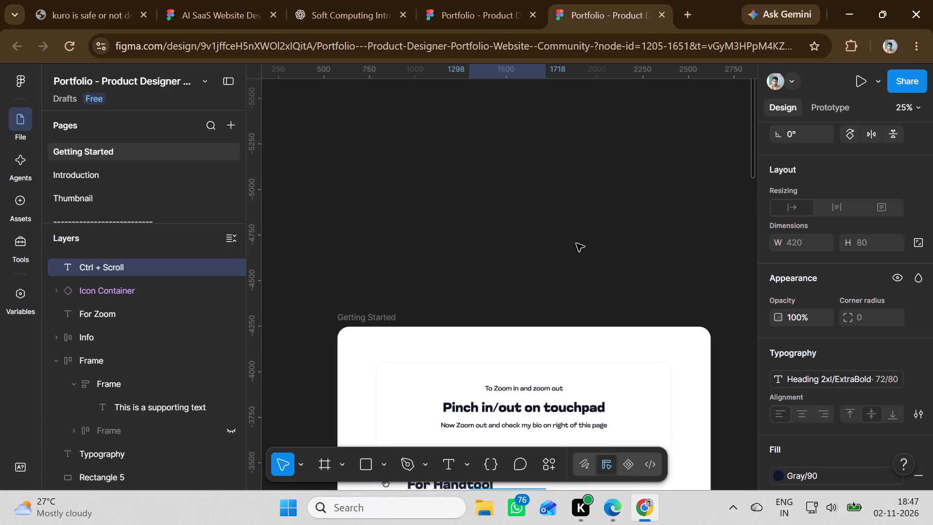
scroll(576, 244, "down", 2)
scroll(509, 341, "down", 4)
triple_click(522, 189)
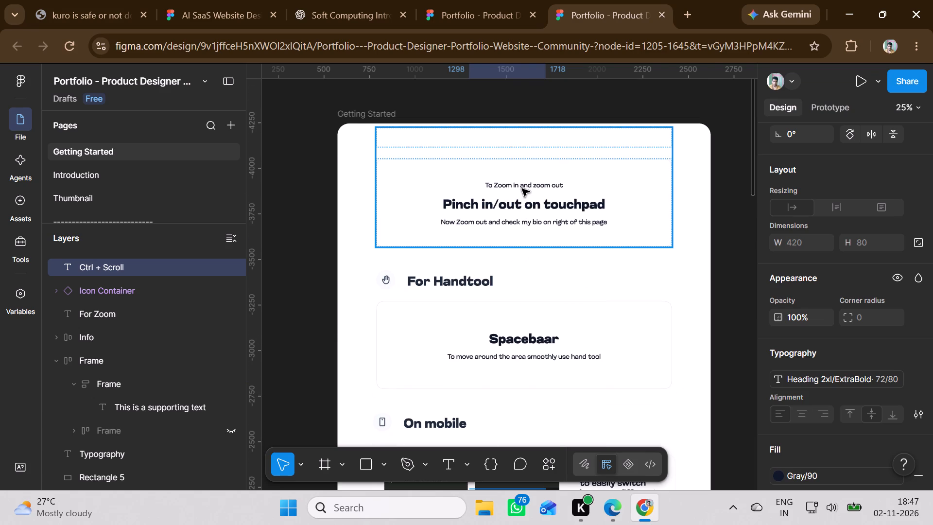
double_click(525, 184)
left_click_drag(526, 184, 512, 318)
scroll(512, 317, "down", 20)
scroll(512, 318, "down", 6)
scroll(512, 318, "up", 1)
scroll(512, 318, "down", 19)
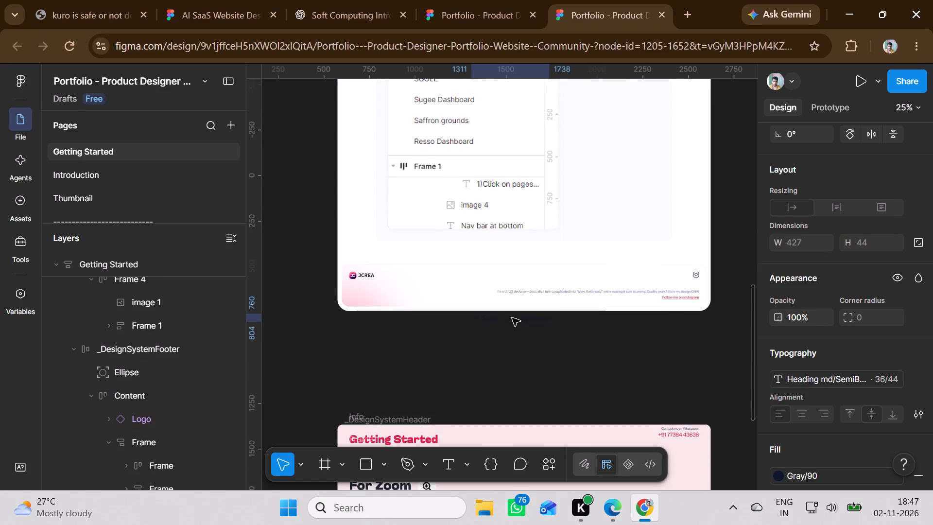
left_click_drag(512, 318, 509, 304)
scroll(512, 318, "down", 5)
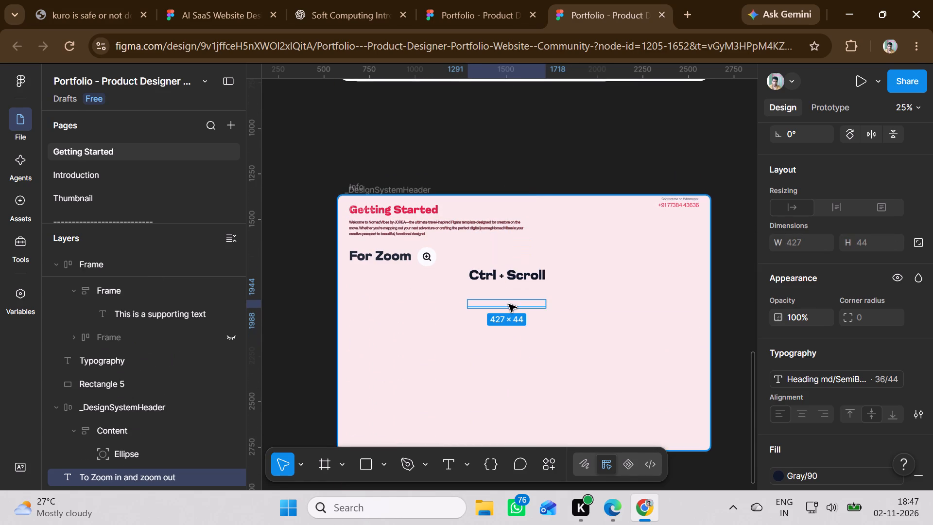
Bring the "To Zoom in and zoom out" text in front of the pink rectangle.
right_click(509, 304)
left_click(532, 278)
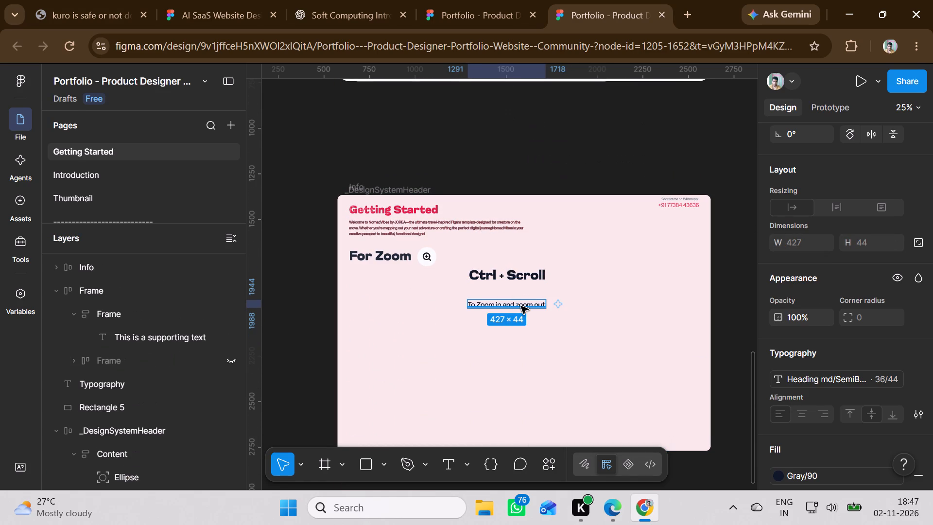
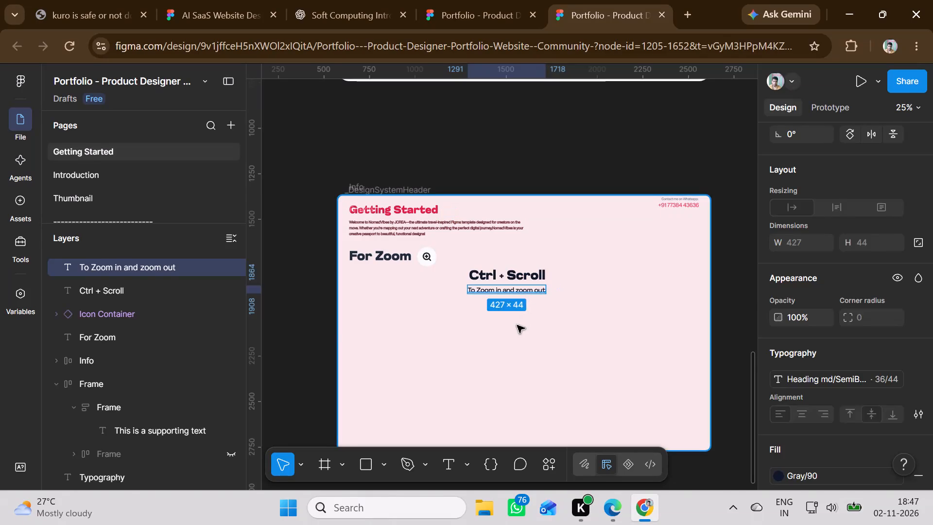
Move the "Pinch in/out on touchpad" text from the zoom card in the Getting Started frame to the pink rectangle, below "To Zoom in and zoom out".
scroll(528, 296, "up", 16)
scroll(528, 296, "up", 8)
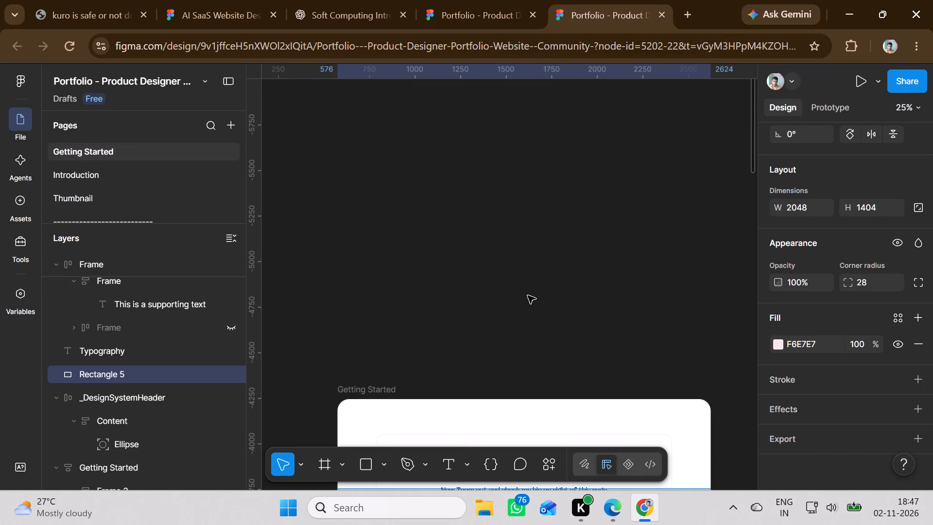
scroll(528, 296, "down", 8)
triple_click(547, 168)
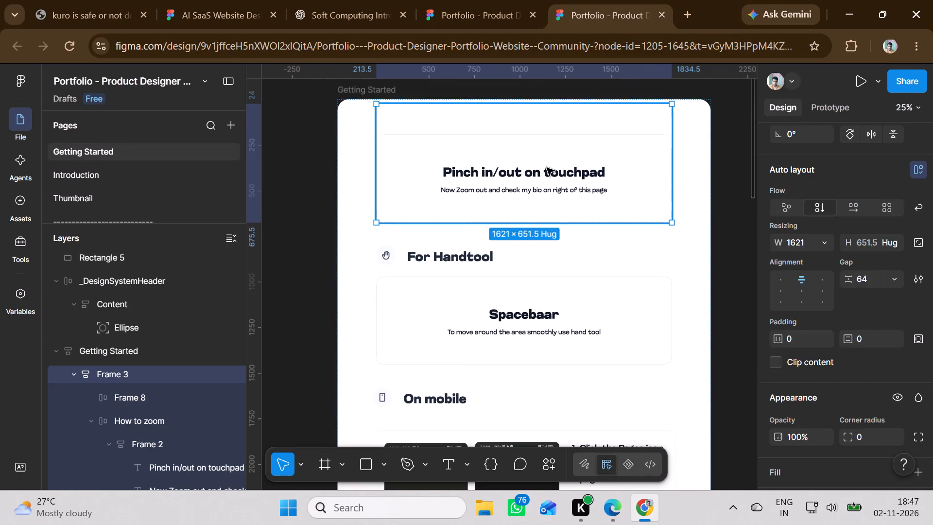
left_click(547, 167)
left_click_drag(545, 169, 540, 286)
scroll(536, 286, "down", 10)
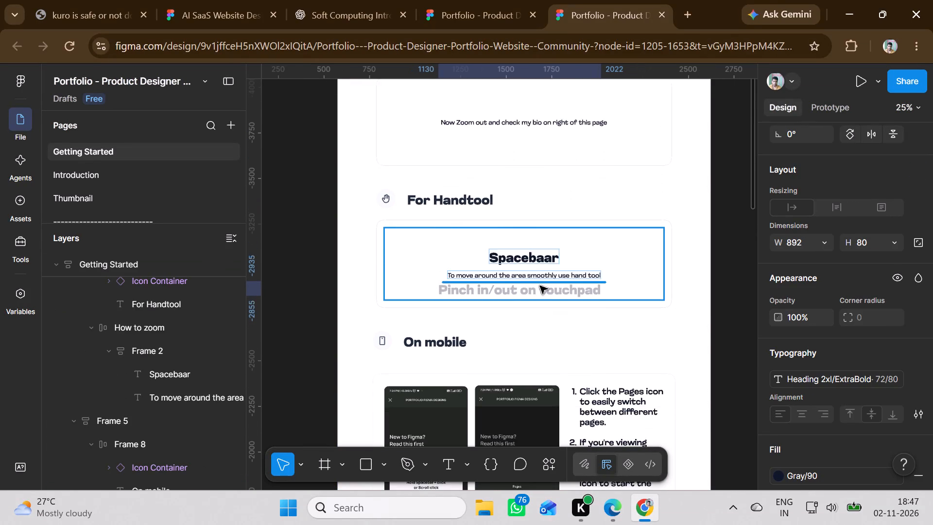
scroll(540, 286, "down", 4)
left_click_drag(540, 286, 540, 282)
scroll(540, 283, "down", 20)
scroll(540, 282, "down", 13)
scroll(540, 282, "up", 1)
scroll(540, 282, "down", 8)
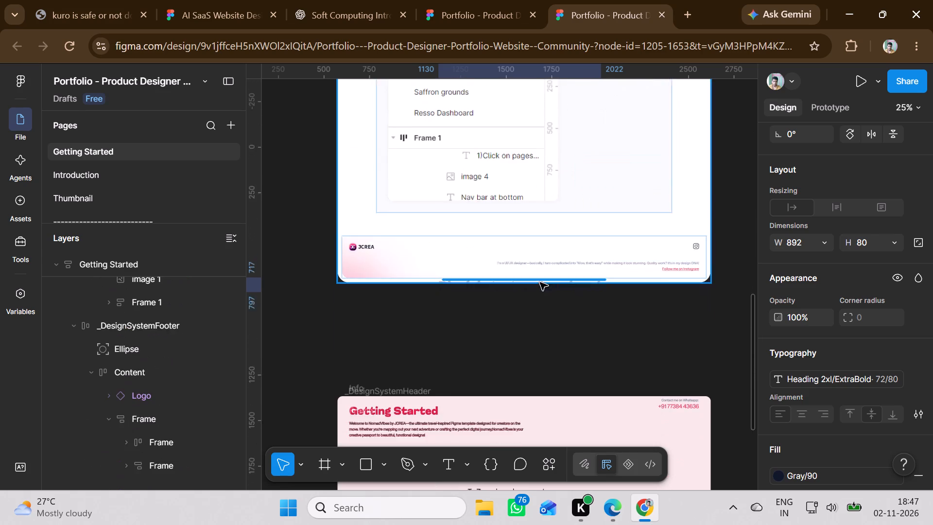
left_click_drag(540, 282, 532, 332)
scroll(540, 282, "down", 1)
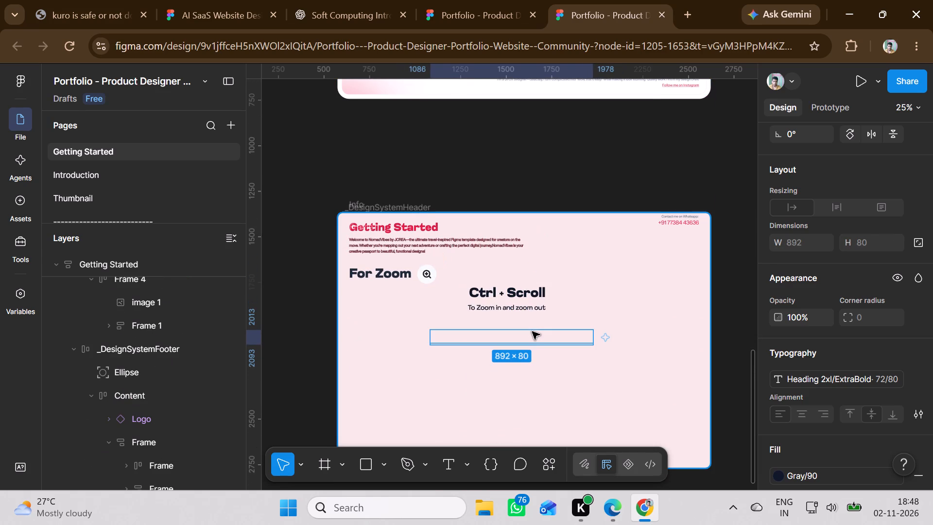
Bring the "Pinch in/out on touchpad" text to the front and place it below "To Zoom in and zoom out" with a clear gap.
right_click(532, 334)
left_click(557, 273)
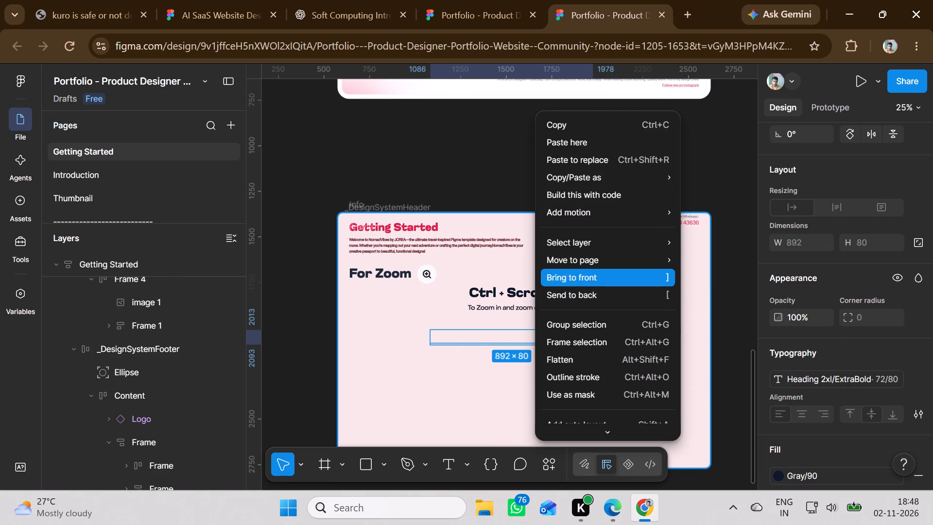
left_click_drag(540, 336, 540, 321)
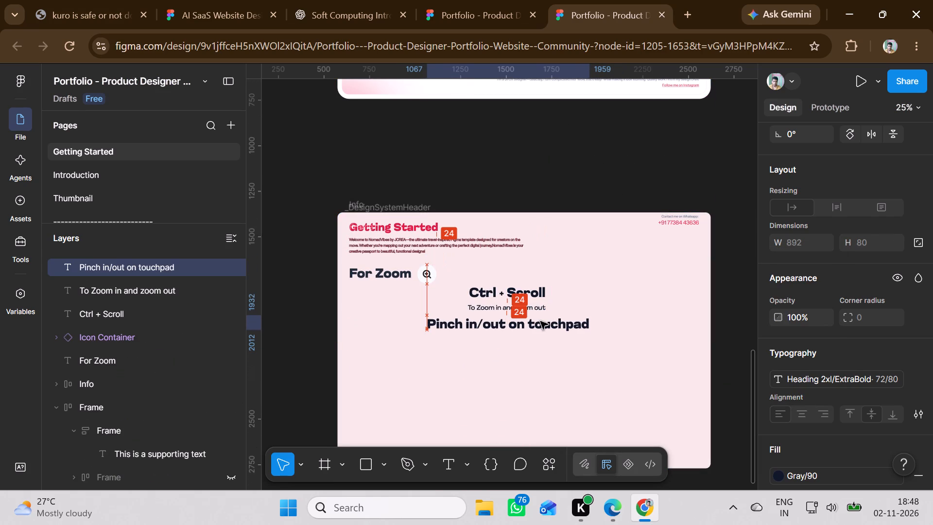
left_click_drag(540, 321, 541, 321)
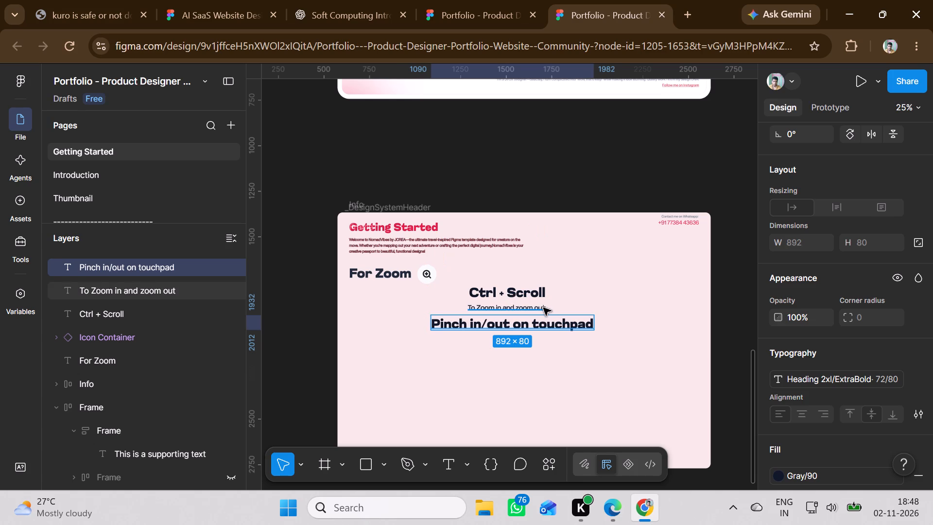
left_click_drag(542, 323, 538, 343)
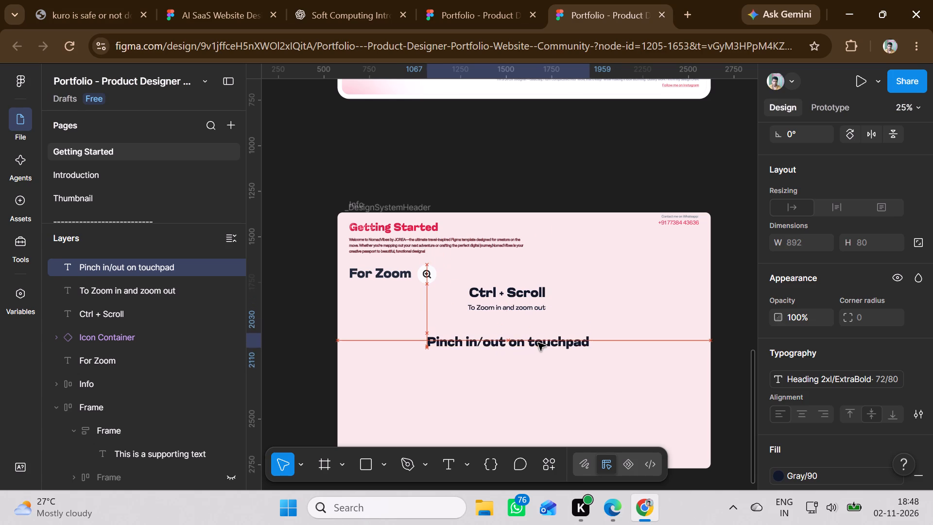
left_click_drag(538, 343, 537, 350)
Move the "Now Zoom out and check my bio on right of this page" text from the zoom card to the pink rectangle, below the Pinch heading.
scroll(536, 350, "up", 11)
scroll(536, 350, "down", 2)
scroll(536, 350, "up", 8)
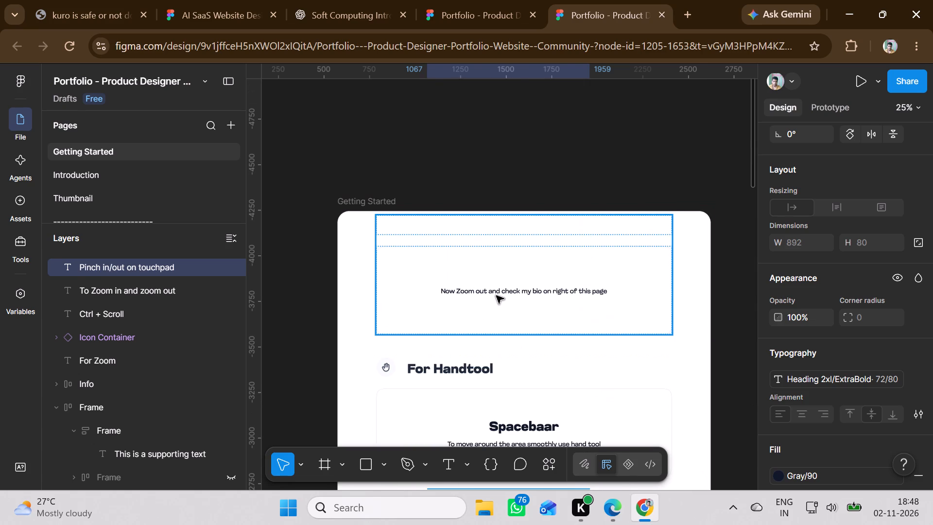
triple_click(496, 295)
double_click(498, 291)
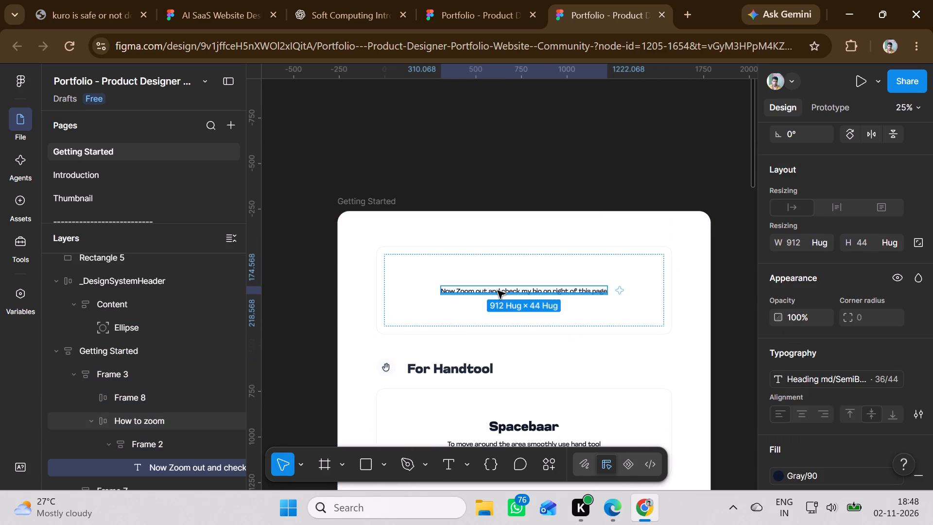
left_click(498, 291)
left_click_drag(498, 290, 499, 359)
scroll(499, 358, "down", 9)
scroll(499, 359, "up", 1)
scroll(499, 359, "down", 15)
scroll(499, 359, "down", 19)
scroll(499, 359, "down", 14)
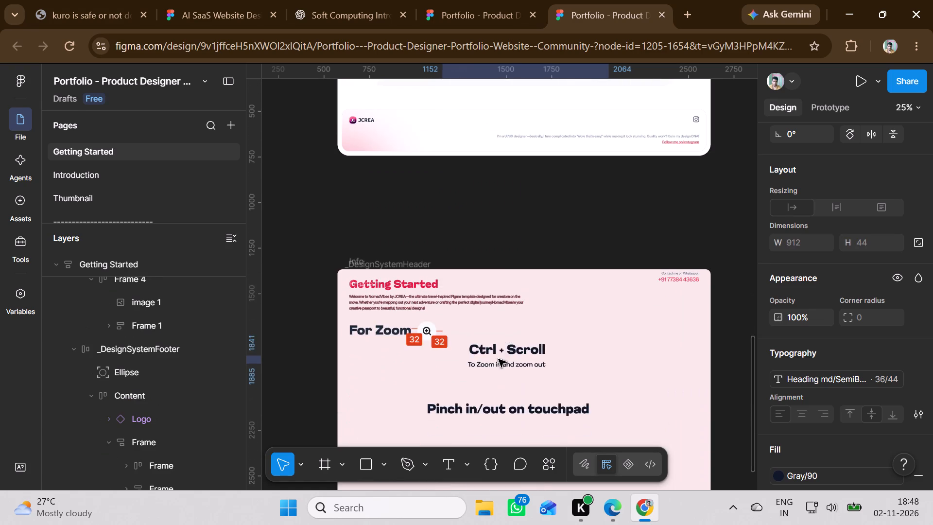
left_click_drag(499, 359, 504, 279)
scroll(499, 359, "down", 4)
Bring the "Now Zoom out and check my bio" text to the front and raise it to directly beneath the Pinch heading.
right_click(504, 279)
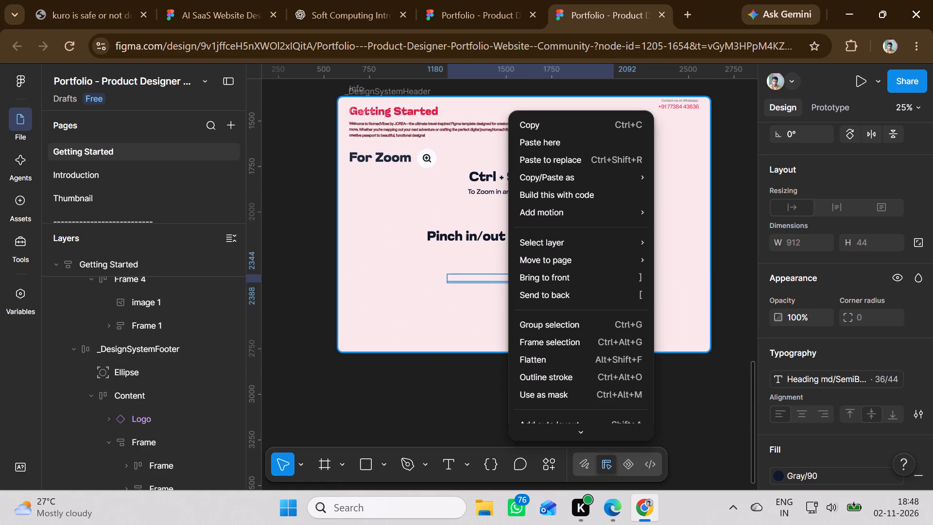
left_click(526, 271)
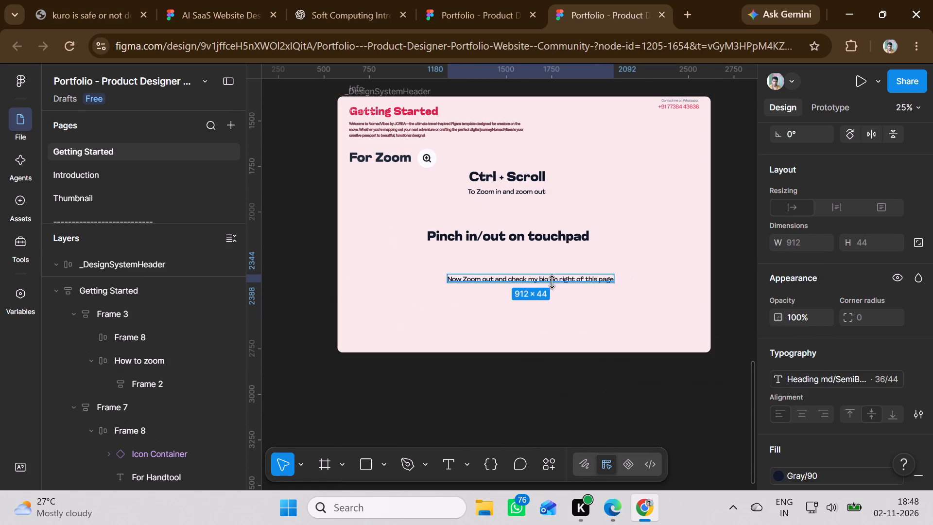
left_click_drag(553, 279, 535, 262)
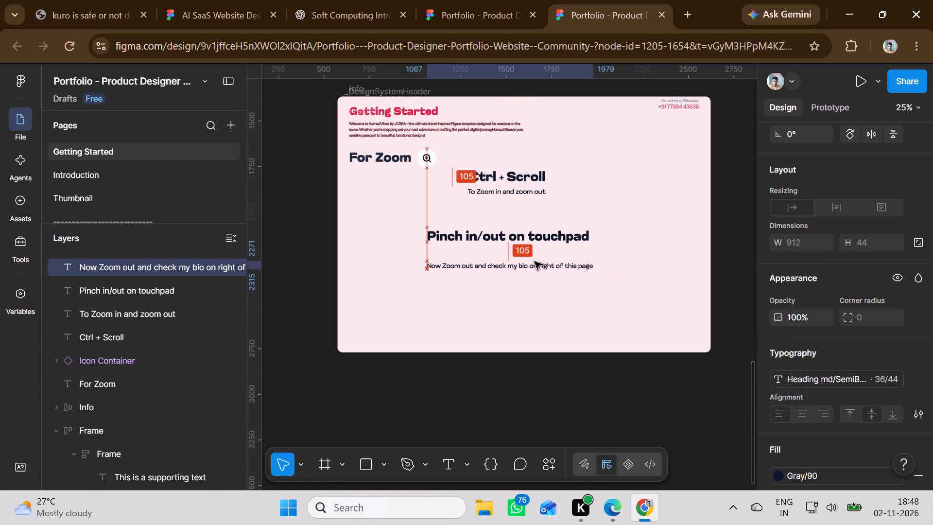
left_click_drag(535, 262, 531, 250)
left_click(517, 290)
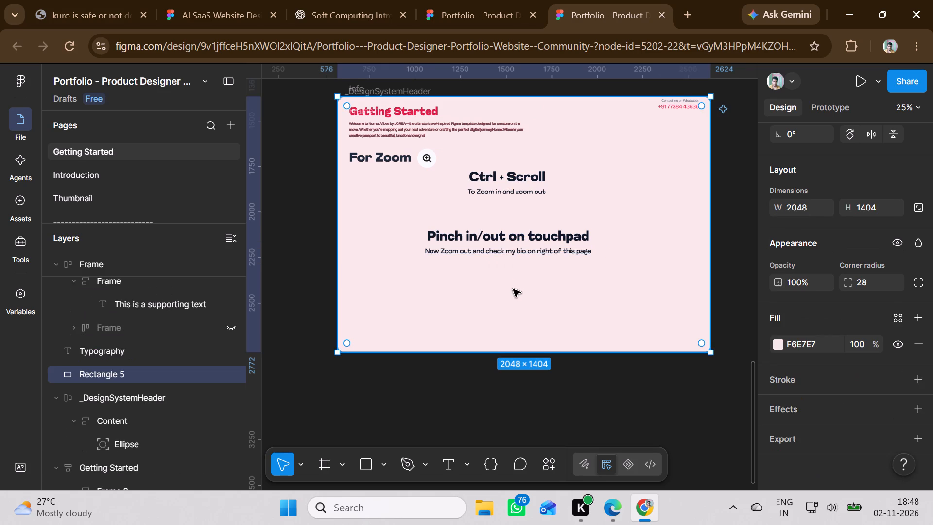
Lower the "To Zoom in and zoom out" text slightly toward the Pinch heading, leaving the pink rectangle in its place.
left_click_drag(496, 192, 495, 204)
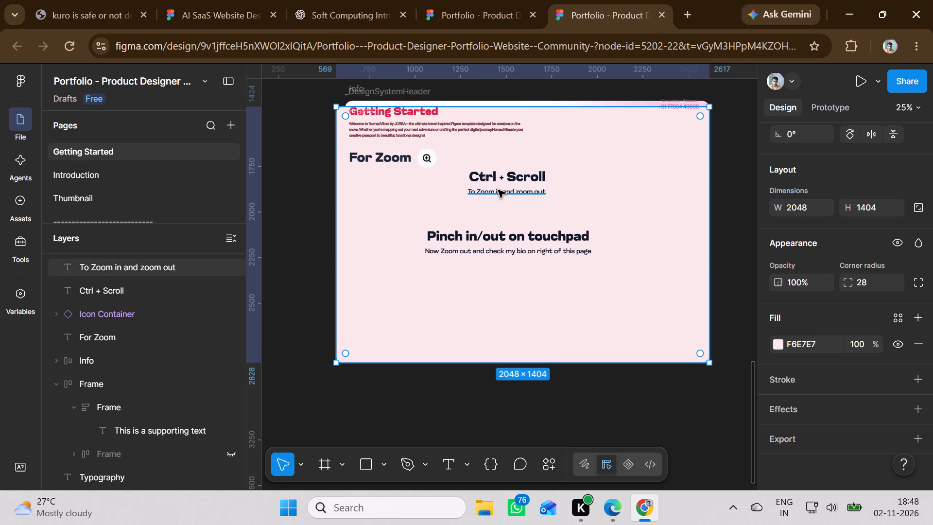
key("ctrl+z")
triple_click(503, 193)
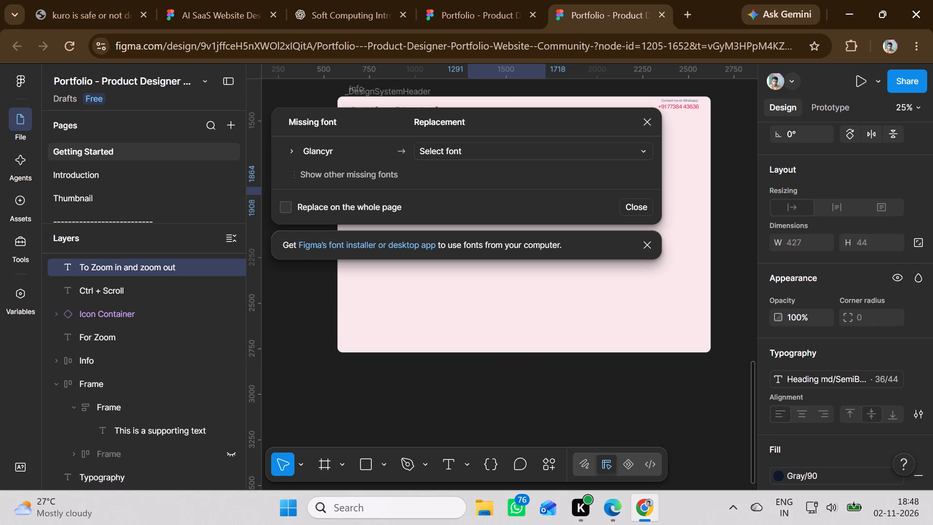
left_click(644, 119)
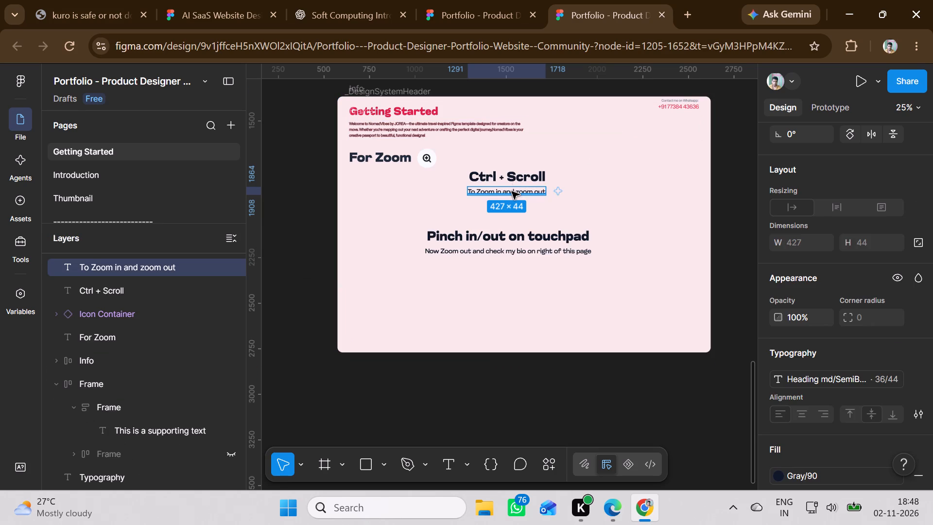
left_click_drag(512, 192, 509, 204)
Lower the Ctrl + Scroll heading to just above the "To Zoom in and zoom out" text.
double_click(508, 177)
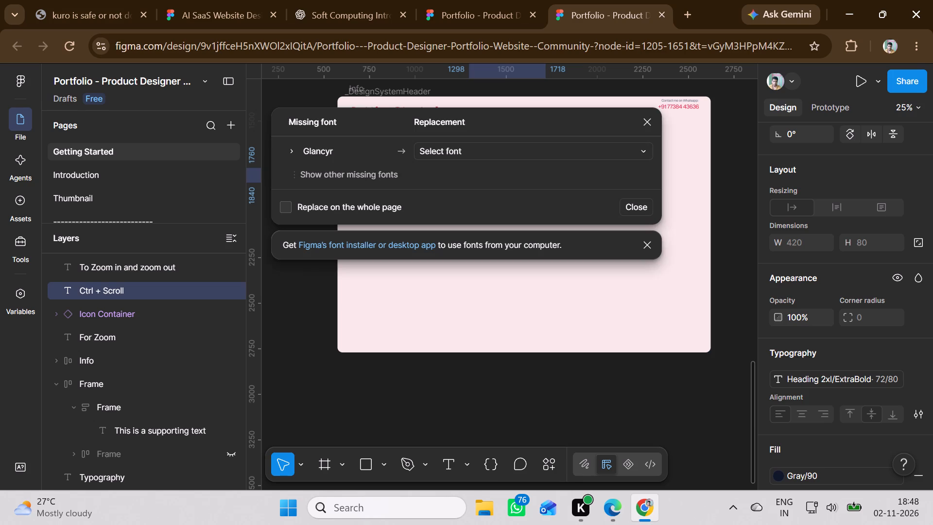
left_click(643, 115)
left_click_drag(518, 178, 516, 180)
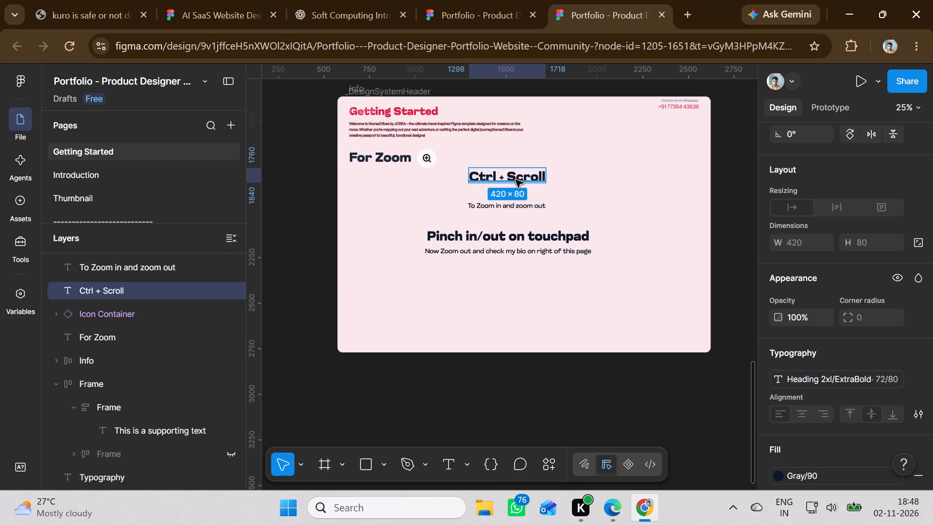
left_click_drag(516, 180, 514, 197)
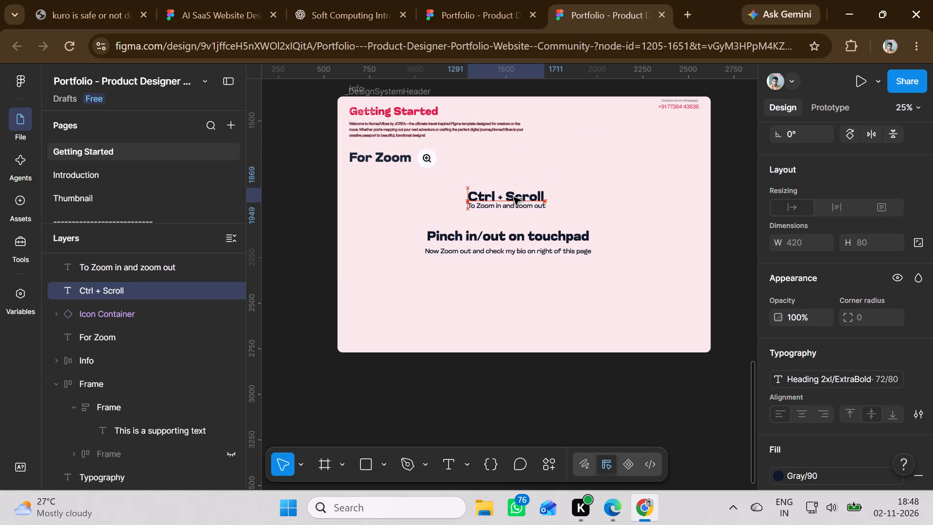
left_click_drag(514, 197, 514, 197)
left_click(544, 306)
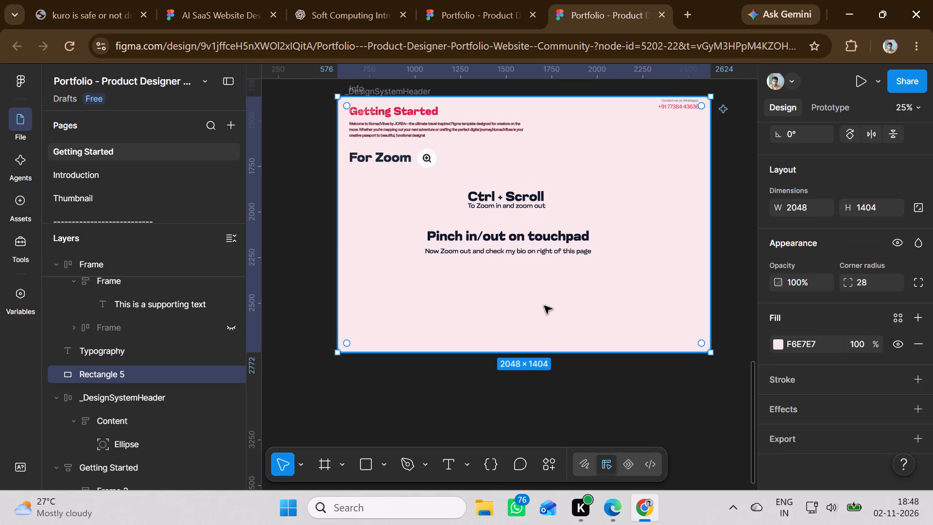
Draw a rectangle about 1920 × 504 below the For Zoom heading, covering the four zoom instruction texts.
left_click(366, 472)
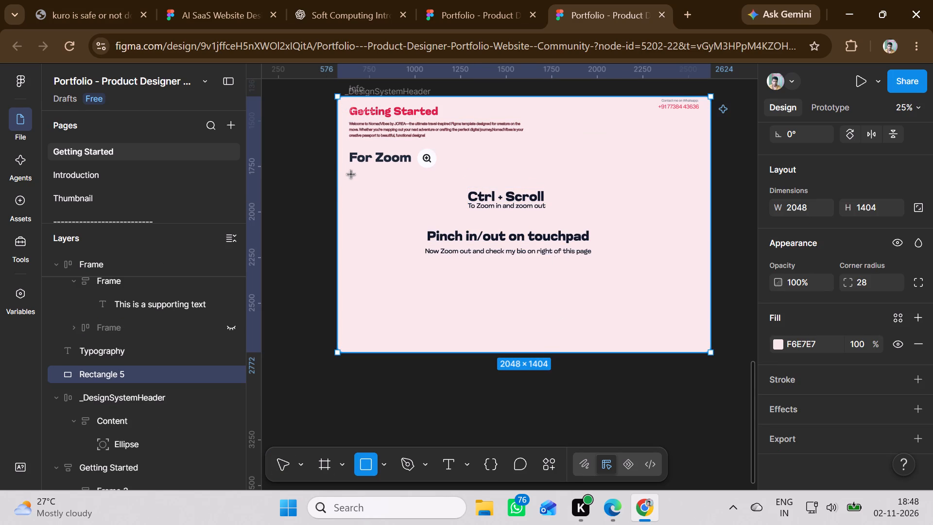
left_click_drag(350, 175, 661, 265)
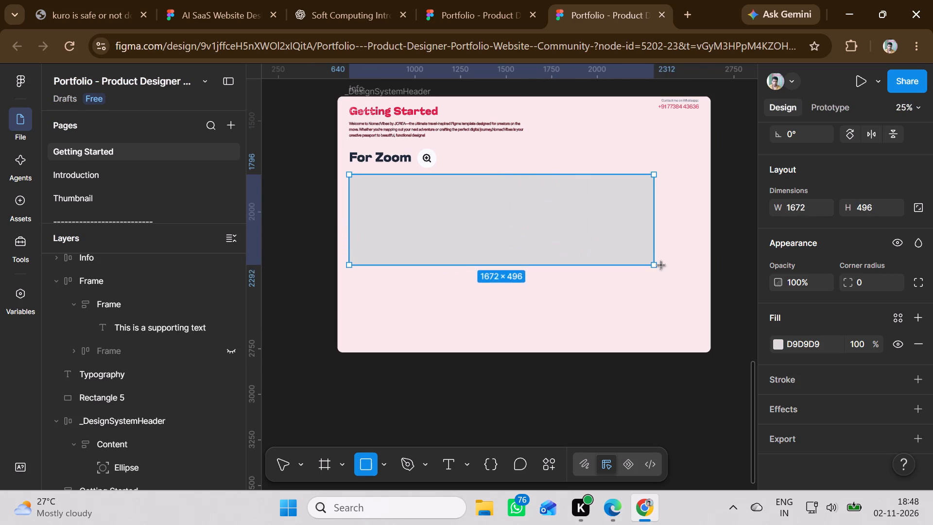
left_click_drag(661, 265, 704, 266)
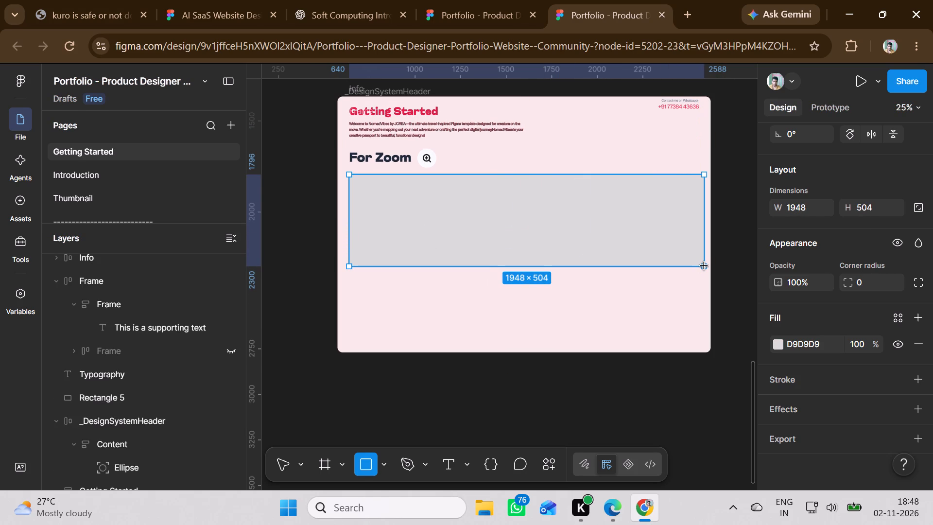
left_click_drag(704, 266, 699, 266)
Add a stroke in colour 726C6C to the grey rectangle.
scroll(812, 391, "down", 2)
left_click(801, 383)
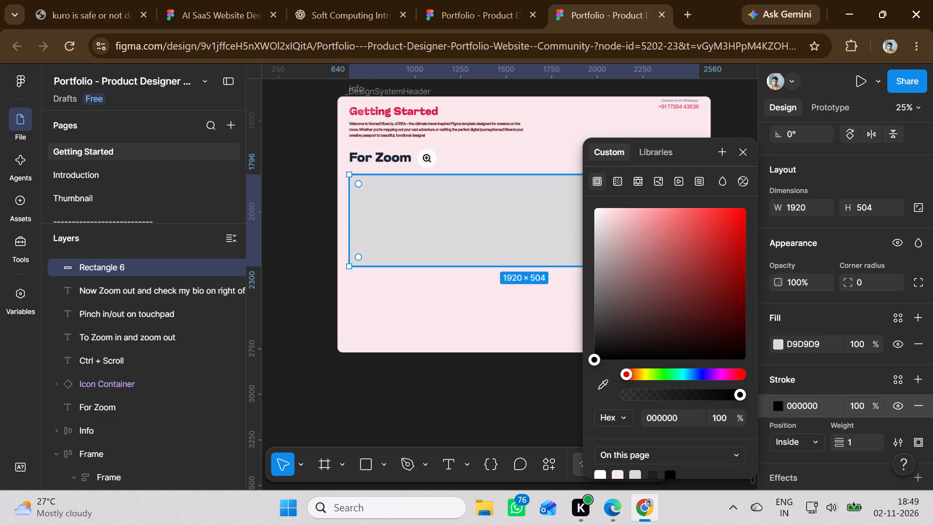
left_click(603, 291)
left_click(459, 304)
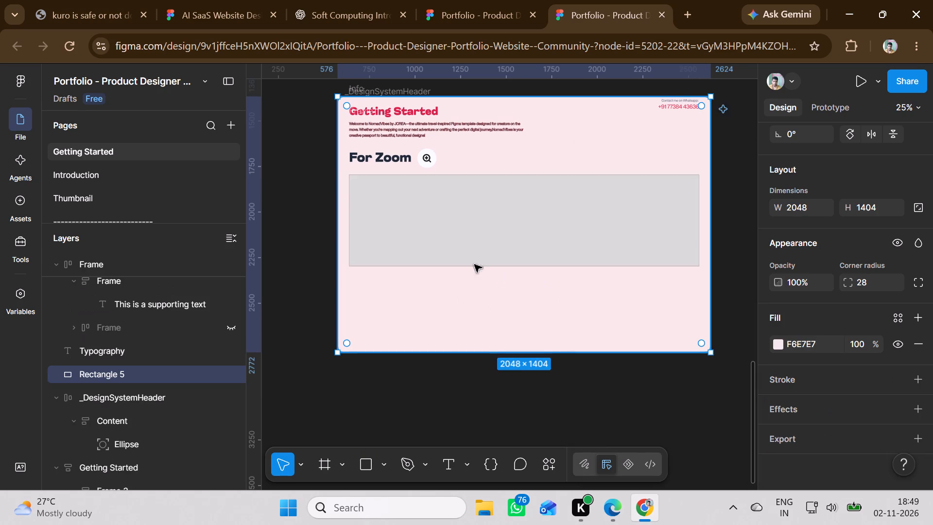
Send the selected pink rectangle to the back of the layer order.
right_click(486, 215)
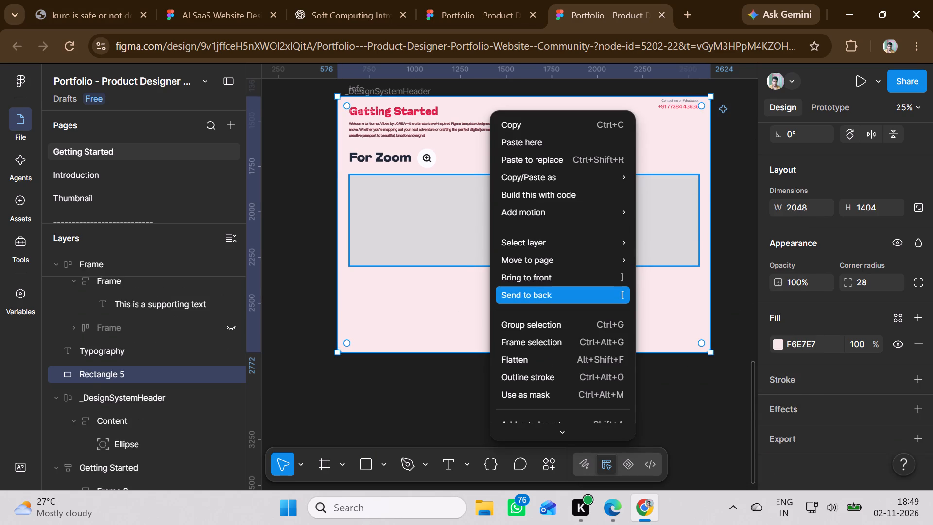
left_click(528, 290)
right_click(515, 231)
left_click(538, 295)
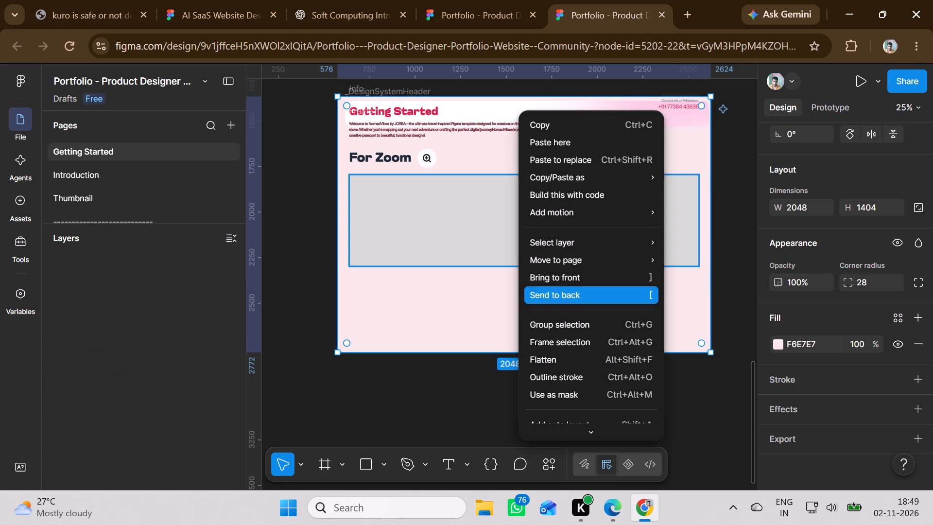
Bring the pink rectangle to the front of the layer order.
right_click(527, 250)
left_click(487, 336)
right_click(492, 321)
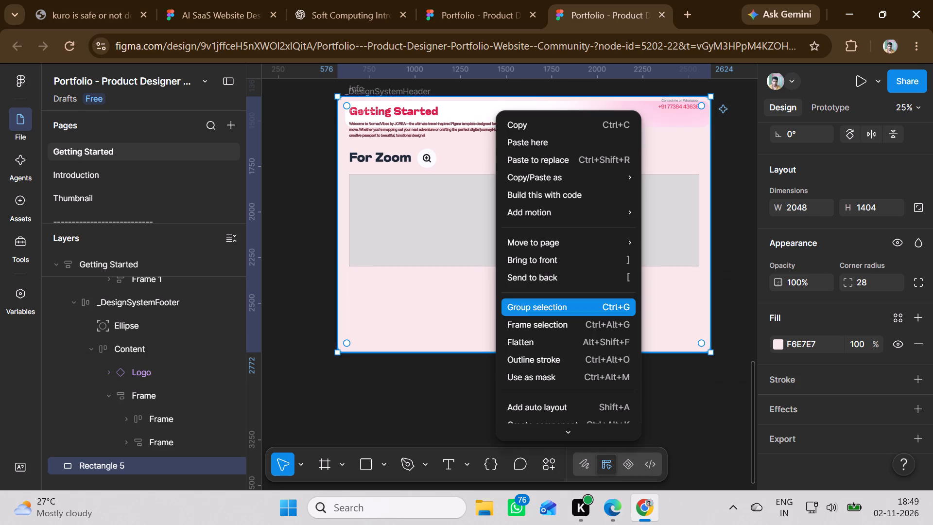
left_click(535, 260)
Send the pink rectangle to the back, behind the header, the zoom content and the grey rectangle.
left_click(488, 282)
right_click(488, 282)
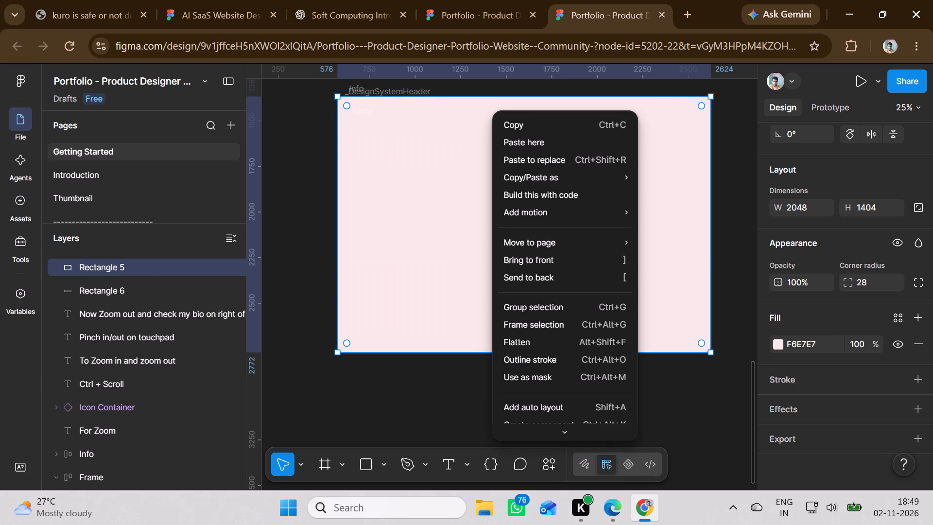
left_click(521, 274)
right_click(501, 280)
left_click(513, 281)
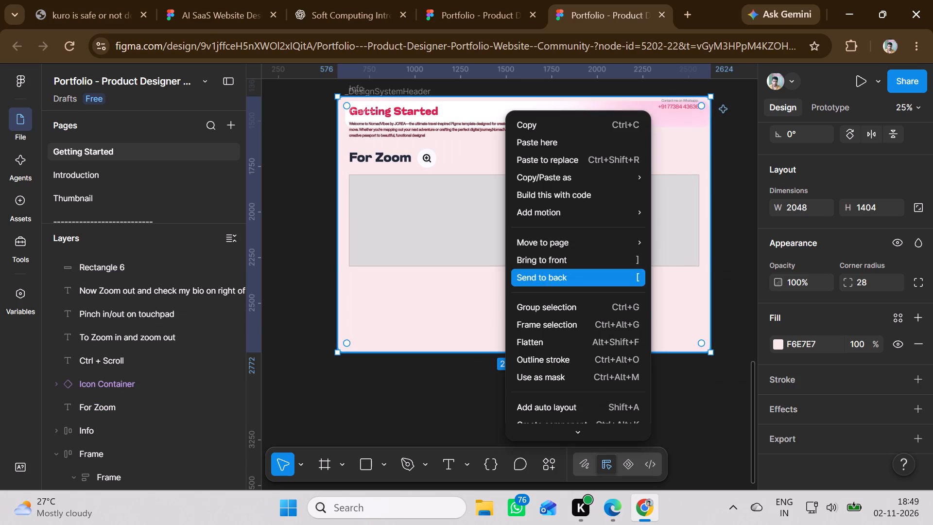
Send the grey rectangle below the For Zoom heading to the back.
left_click(513, 228)
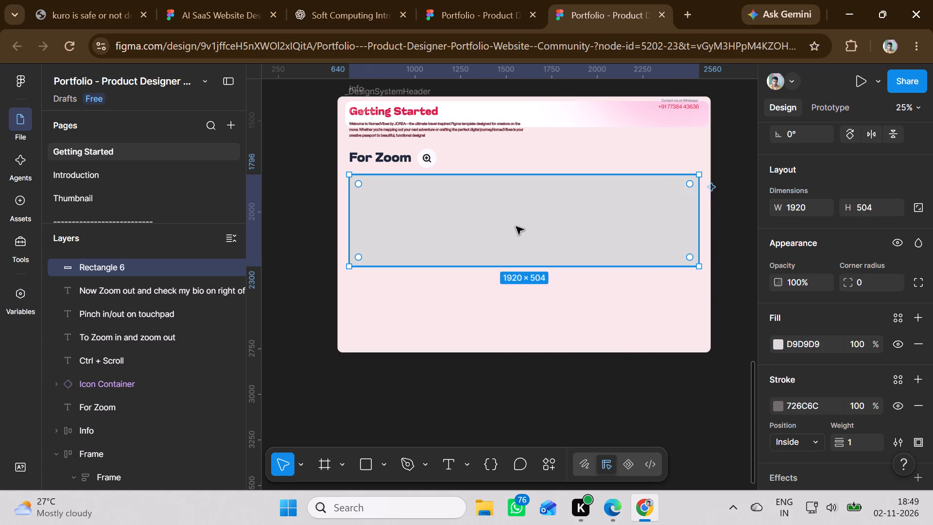
right_click(516, 227)
left_click(543, 288)
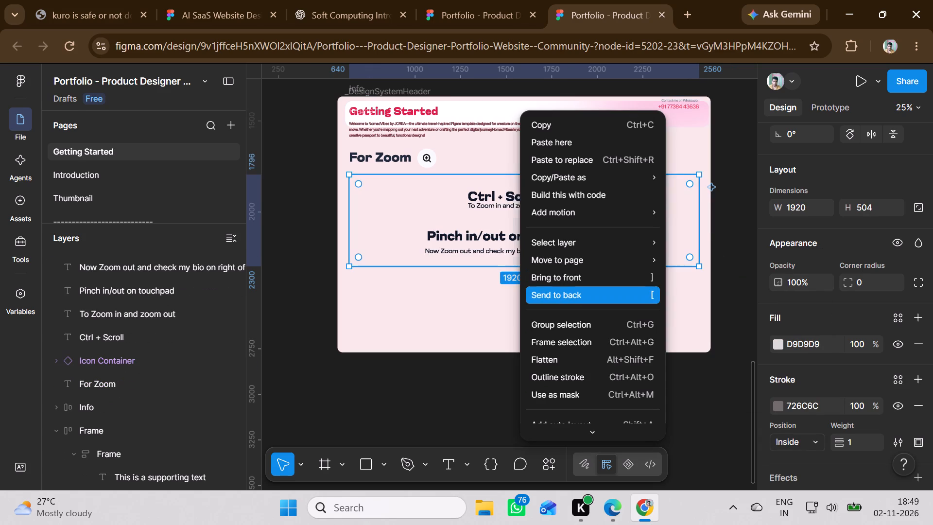
Send the large pink rectangle to the back so it sits behind the grey For Zoom rectangle.
left_click(535, 306)
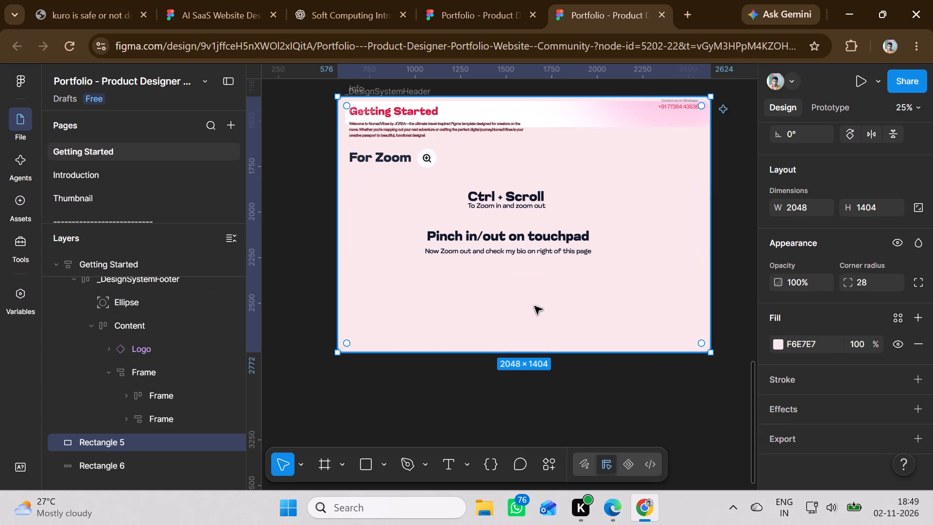
right_click(535, 306)
left_click(562, 282)
left_click(527, 301)
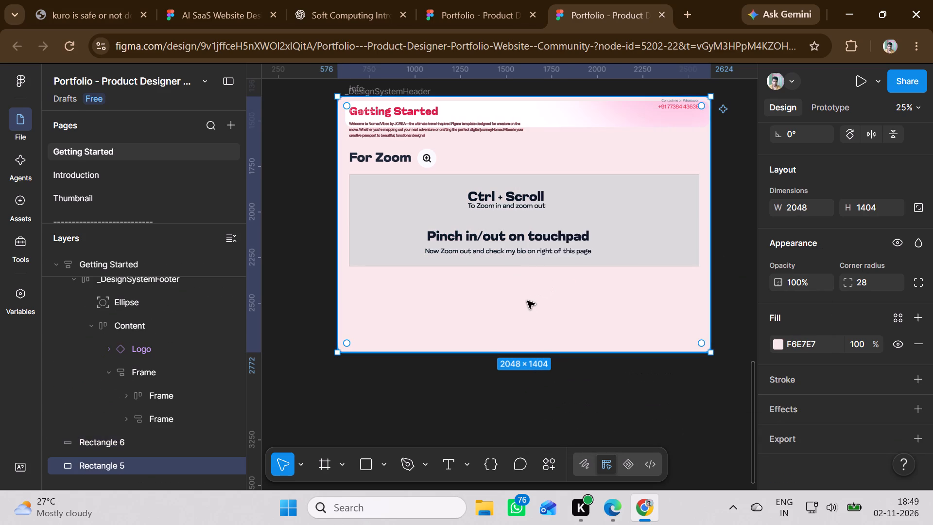
Extend the pink rectangle downward to a height of about 3392.
left_click_drag(533, 351, 533, 523)
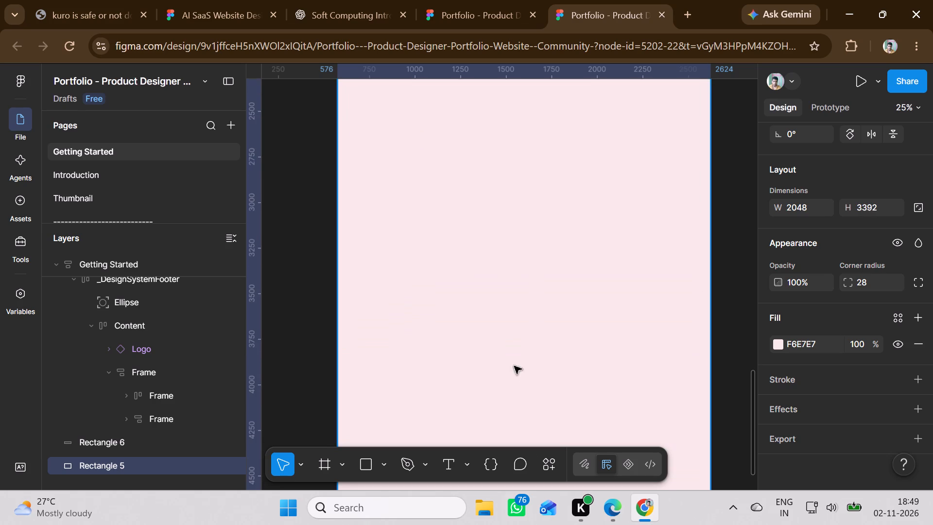
scroll(502, 328, "up", 13)
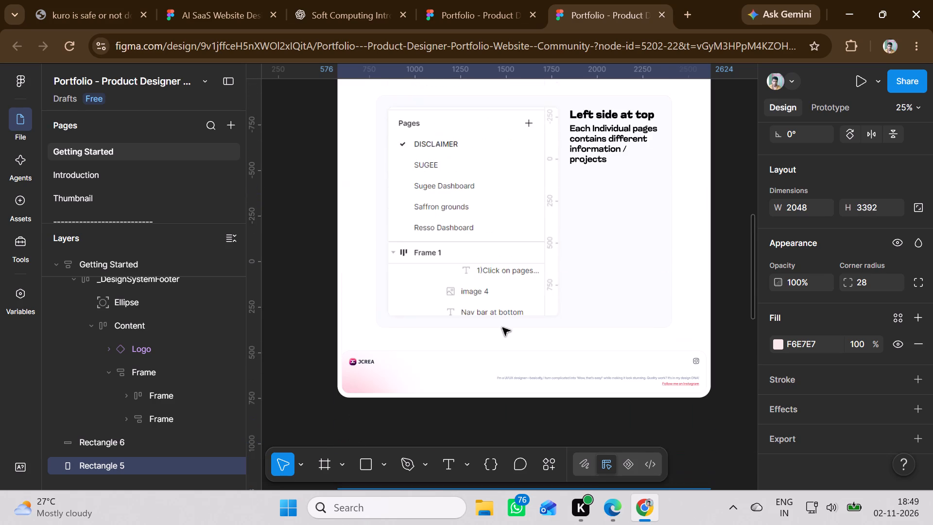
scroll(502, 328, "down", 8)
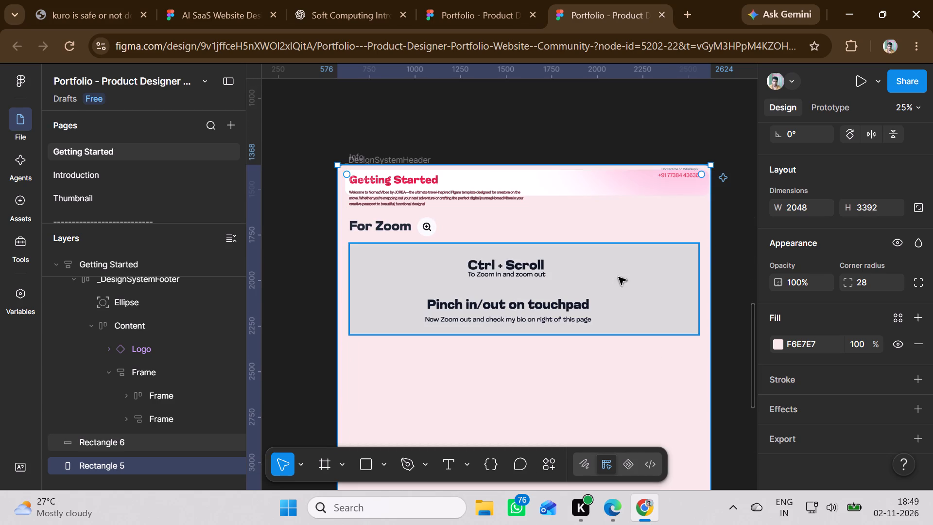
Set the corner radius of the grey rectangle behind the For Zoom instructions to 25.
left_click(657, 255)
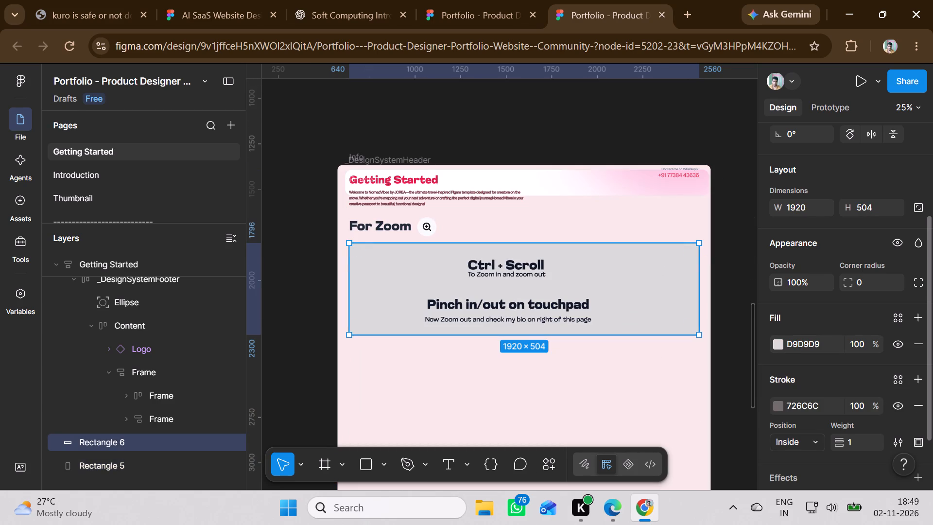
left_click(882, 279)
key("Up")
key("Up")
key("Up")
key("Up")
key("Up")
key("Up")
key("Up")
key("Up")
key("Up")
key("Up")
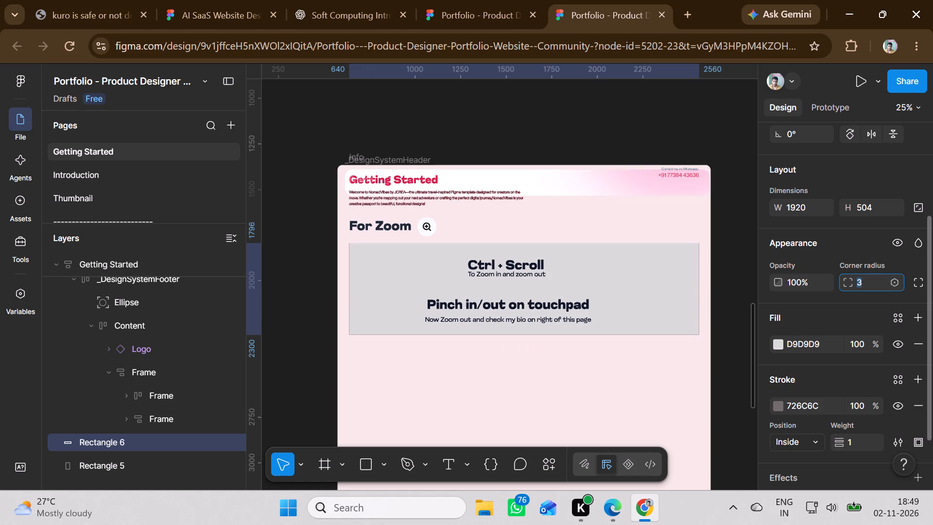
key("Up")
key("Up")
key("Up")
key("Up")
key("Up")
key("Up")
key("Up")
key("Up")
key("Up")
key("Up")
key("Up")
key("Up")
key("Up")
key("Up")
key("Up")
key("Up")
key("Up")
key("Up")
key("Up")
key("Up")
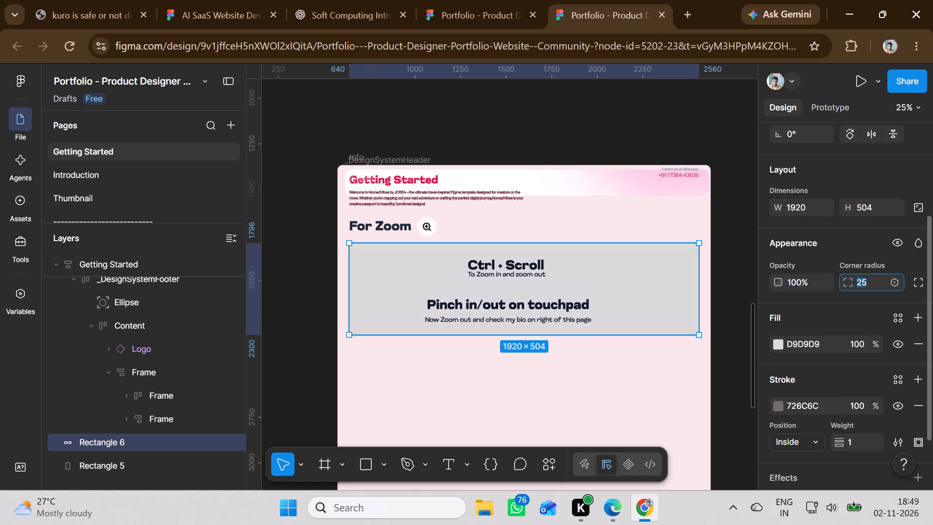
Lower the grey For Zoom rectangle's opacity to 70%.
left_click(780, 287)
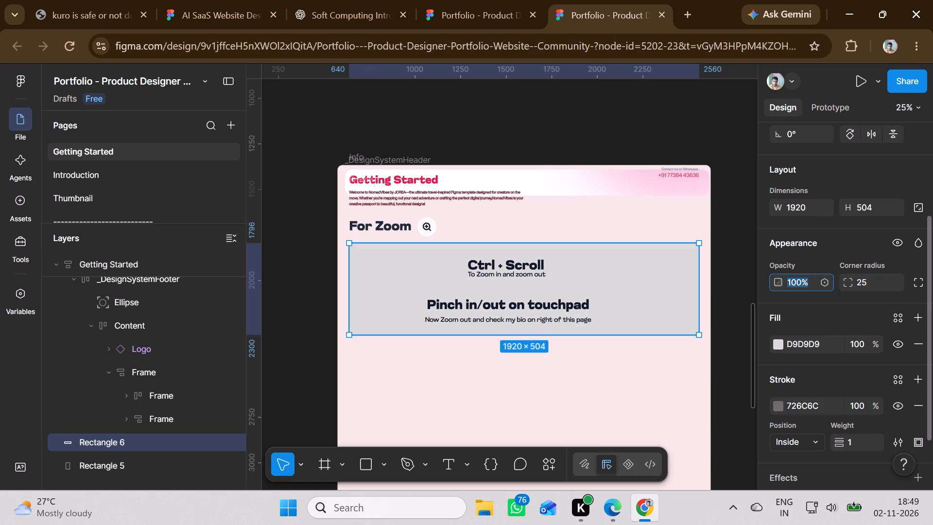
key("Down")
key("Down")
key("Down")
key("Down")
key("Down")
key("Down")
key("Down")
key("Down")
key("Down")
key("Down")
key("Down")
key("Down")
key("Down")
key("Down")
key("Down")
key("Down")
key("Down")
key("Down")
key("Down")
key("Down")
key("Down")
key("Down")
key("Down")
key("Down")
key("Down")
key("Down")
key("Down")
key("Down")
key("Down")
key("Down")
key("Down")
key("Down")
key("Down")
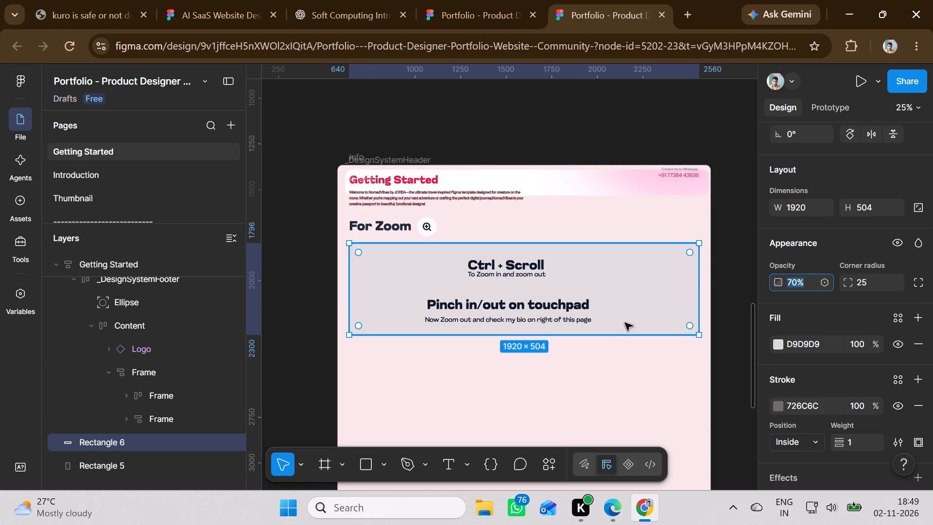
left_click(620, 381)
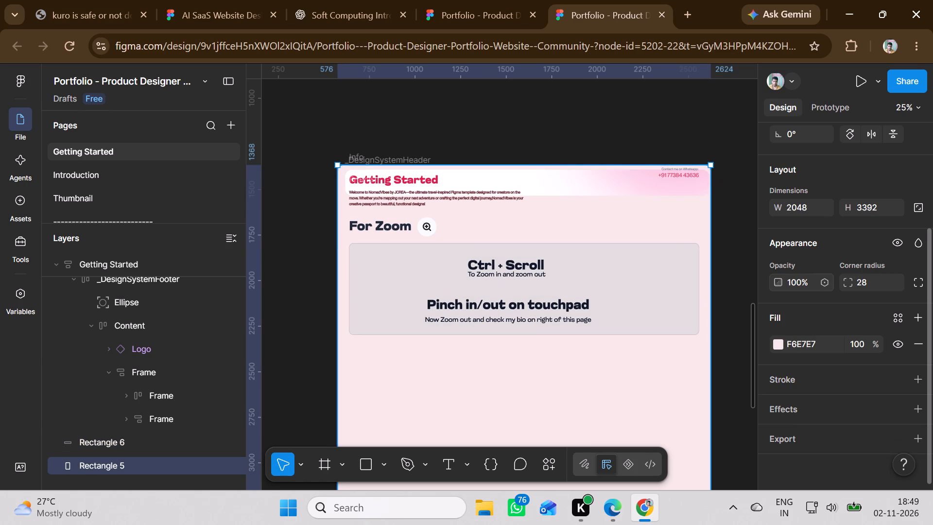
Move the hand icon from the Getting Started frame's For Handtool section onto the pink section, below the grey card near its left edge.
scroll(600, 343, "up", 4)
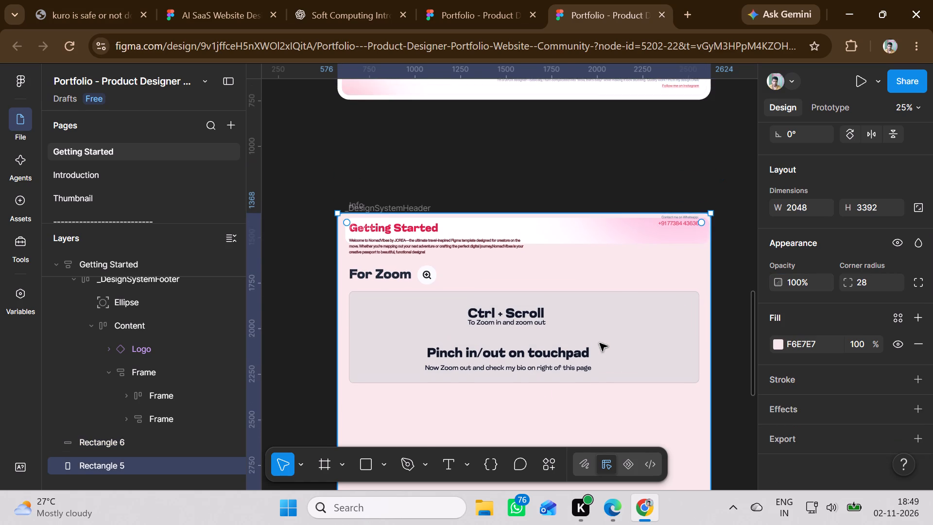
scroll(600, 343, "up", 5)
scroll(599, 343, "down", 1)
scroll(599, 343, "up", 15)
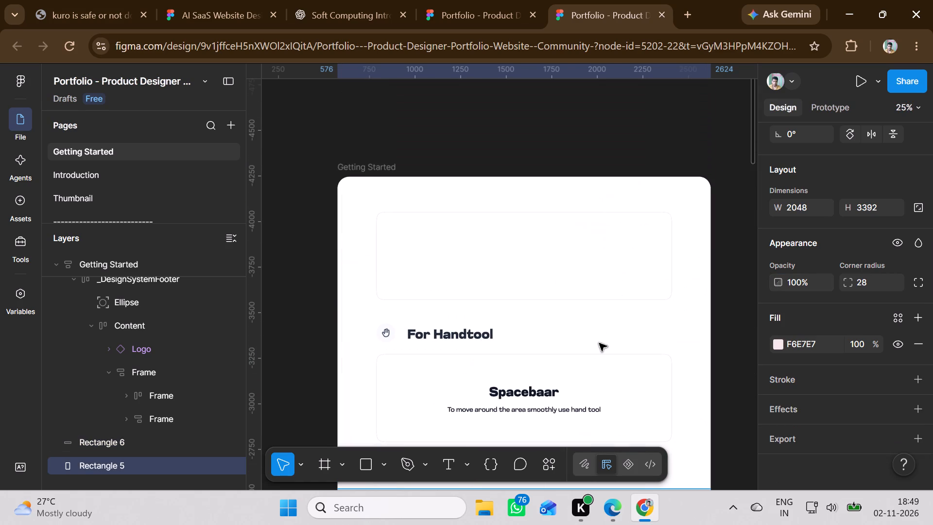
scroll(599, 343, "down", 2)
left_click(446, 308)
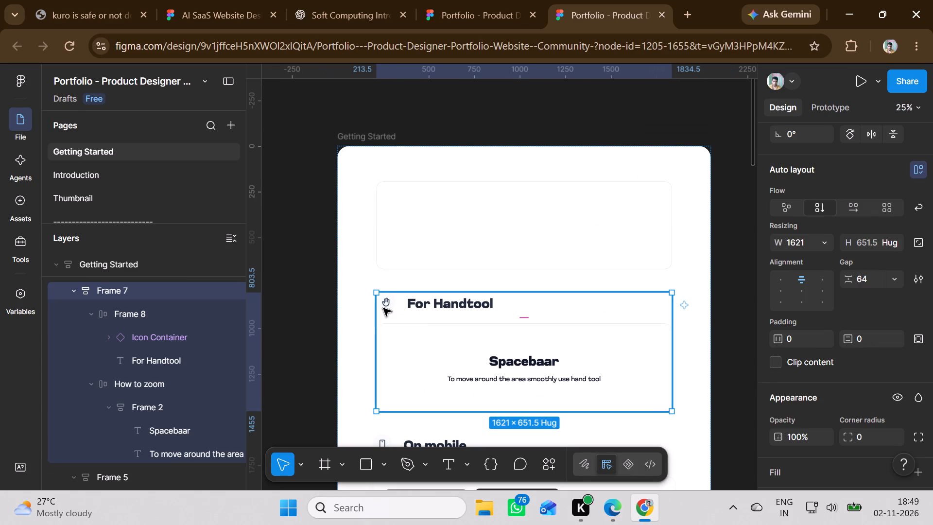
double_click(383, 308)
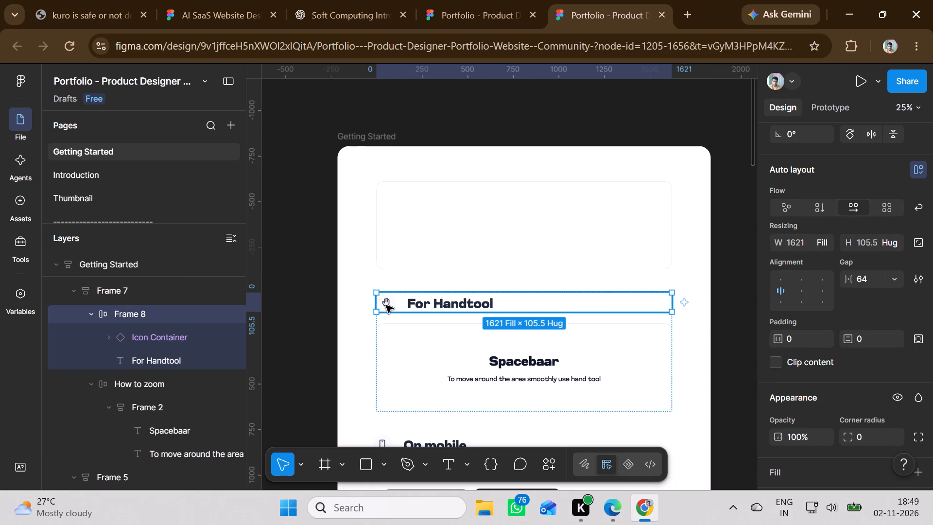
double_click(386, 305)
left_click_drag(386, 305, 403, 392)
scroll(402, 405, "down", 7)
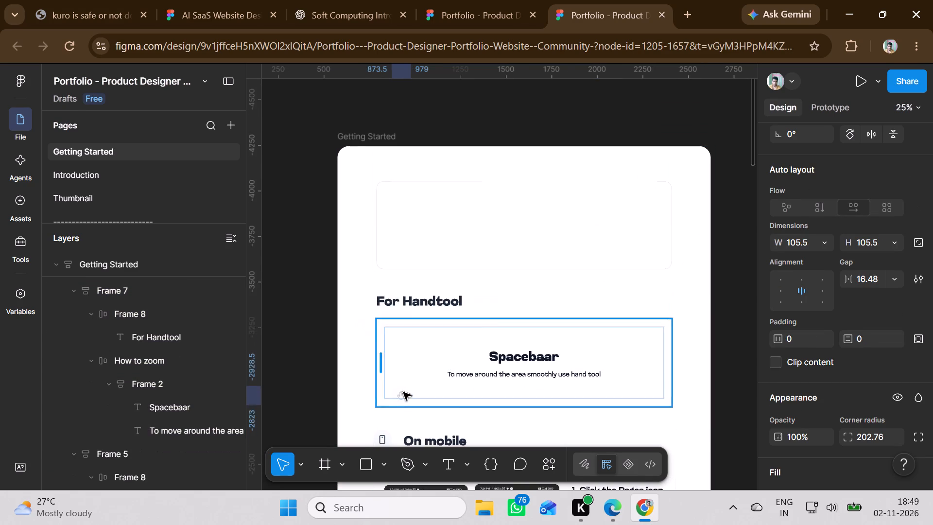
left_click_drag(403, 392, 407, 384)
scroll(403, 391, "down", 20)
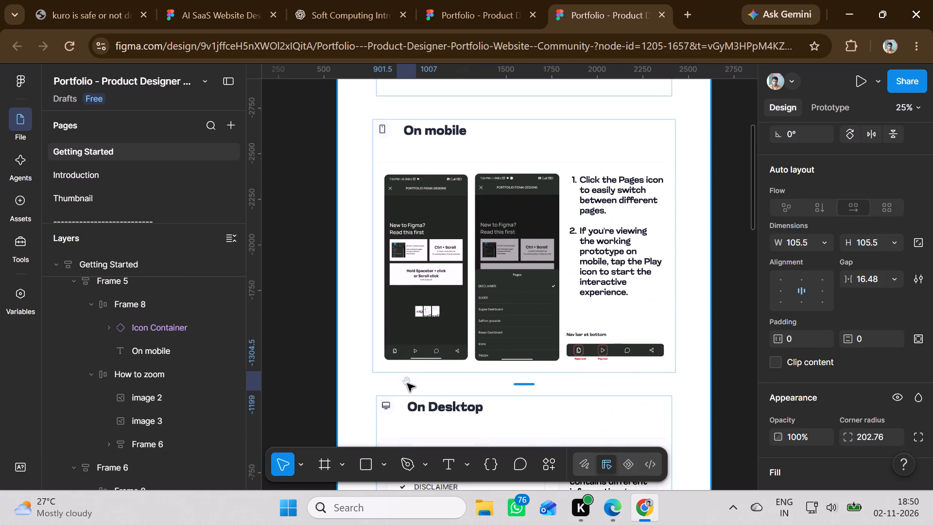
left_click_drag(407, 384, 408, 383)
scroll(408, 383, "down", 20)
scroll(408, 383, "down", 3)
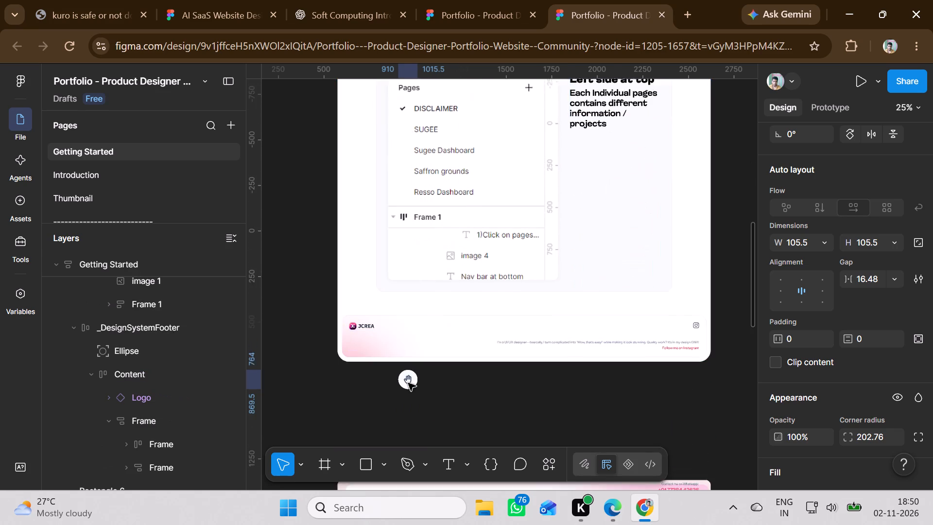
left_click_drag(408, 383, 408, 378)
scroll(408, 383, "up", 2)
scroll(408, 383, "down", 19)
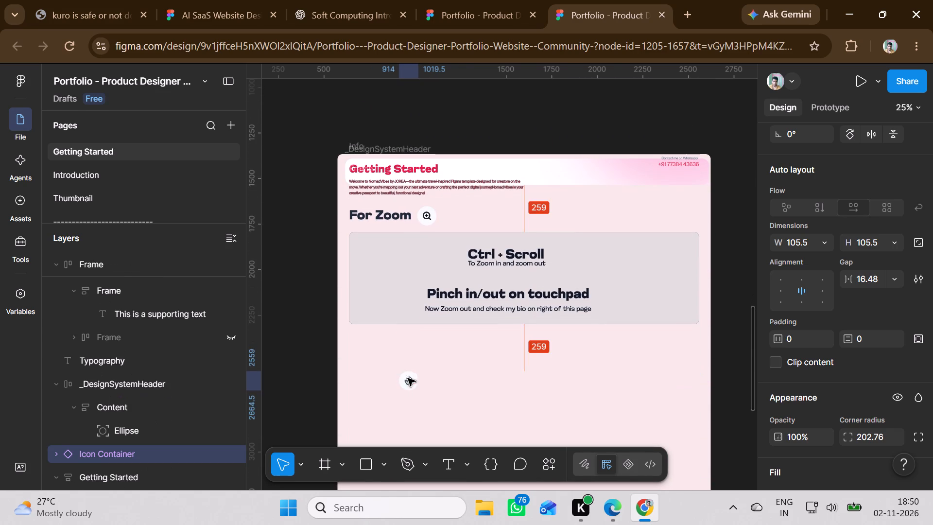
left_click_drag(408, 378, 363, 380)
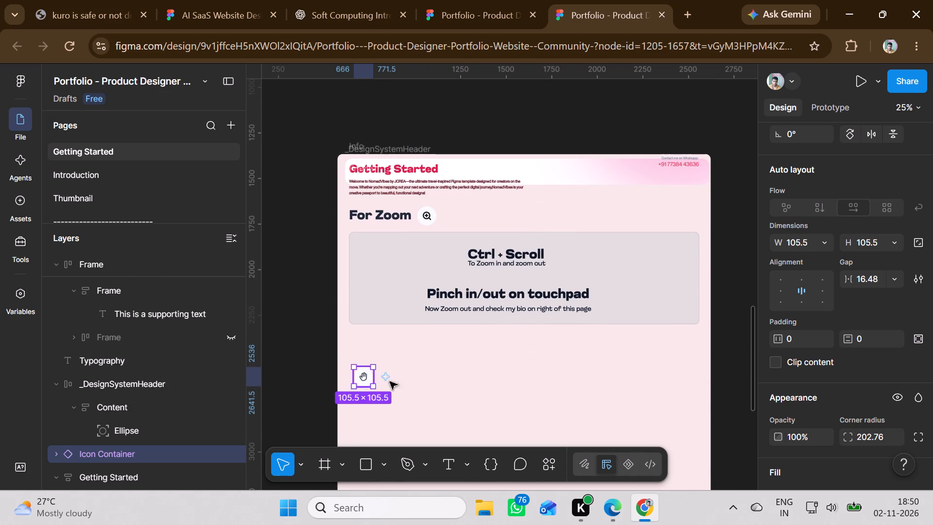
Move the For Handtool heading out of the Getting Started frame onto the pink section, beside and level with the hand icon.
scroll(484, 372, "up", 20)
scroll(484, 372, "up", 1)
scroll(490, 363, "down", 4)
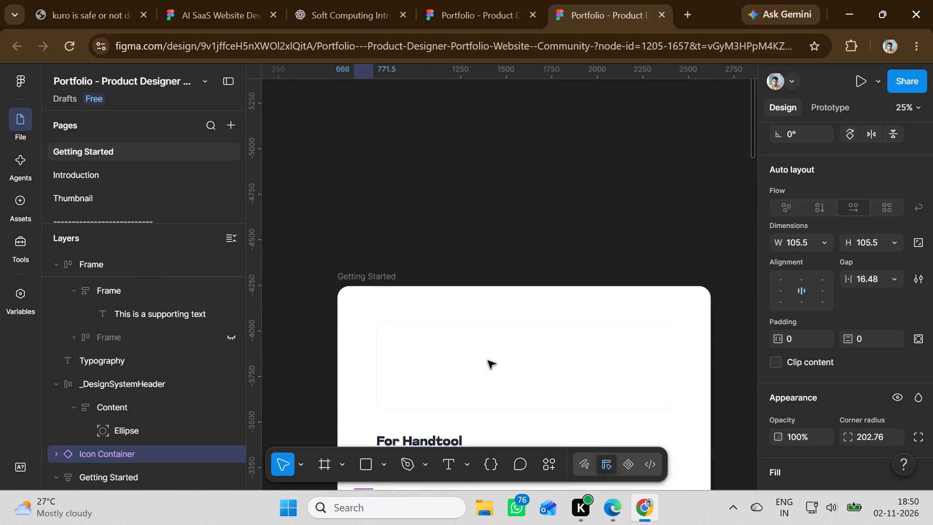
left_click(445, 277)
left_click_drag(445, 277, 465, 336)
scroll(462, 335, "down", 3)
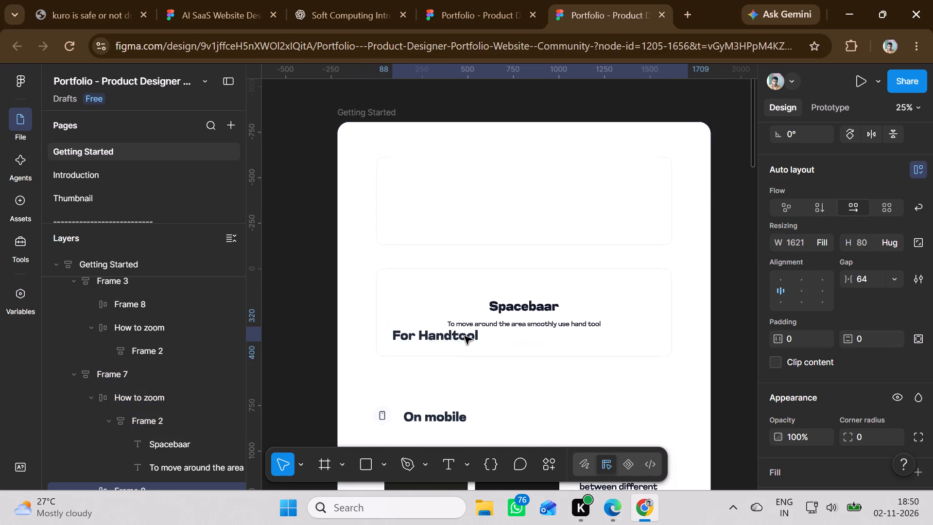
scroll(465, 336, "down", 4)
left_click_drag(465, 336, 475, 332)
scroll(469, 336, "down", 1)
scroll(469, 336, "up", 1)
scroll(469, 336, "down", 18)
scroll(475, 332, "down", 3)
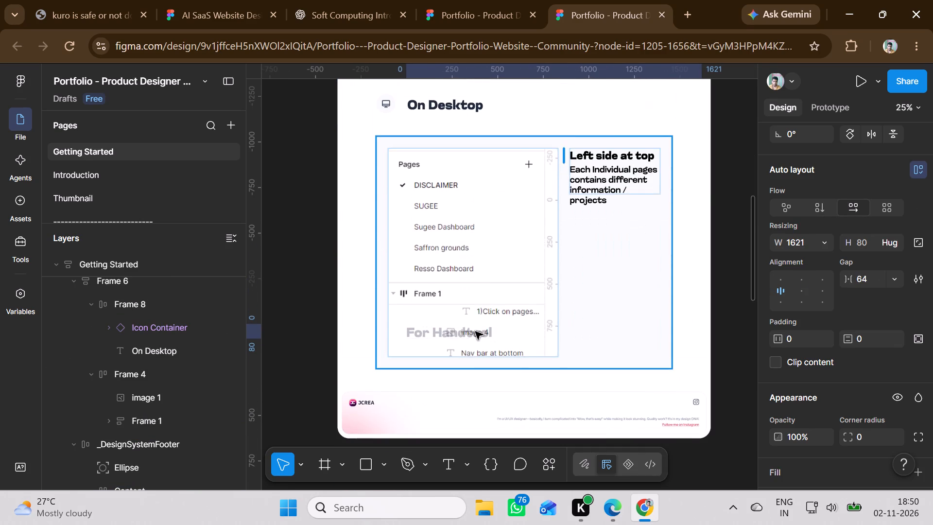
scroll(475, 332, "down", 1)
left_click_drag(475, 332, 484, 389)
scroll(475, 332, "down", 6)
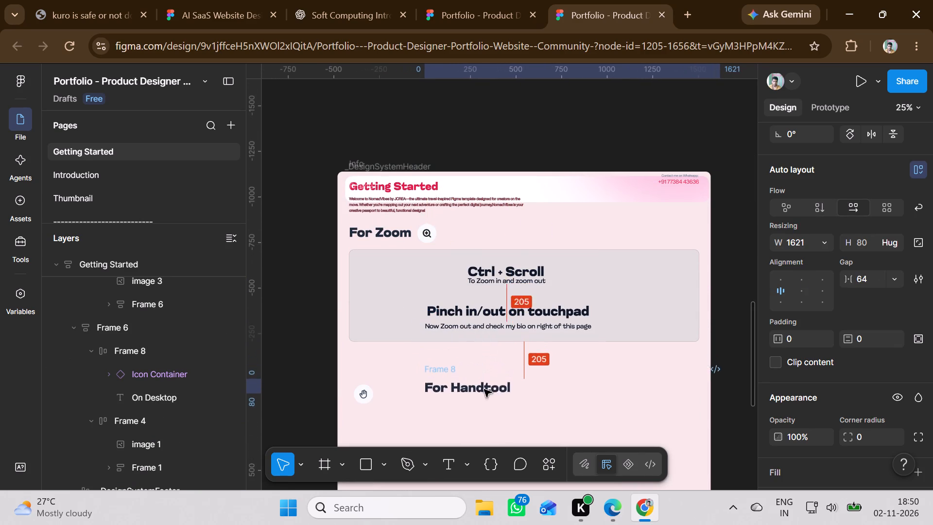
left_click_drag(484, 389, 456, 389)
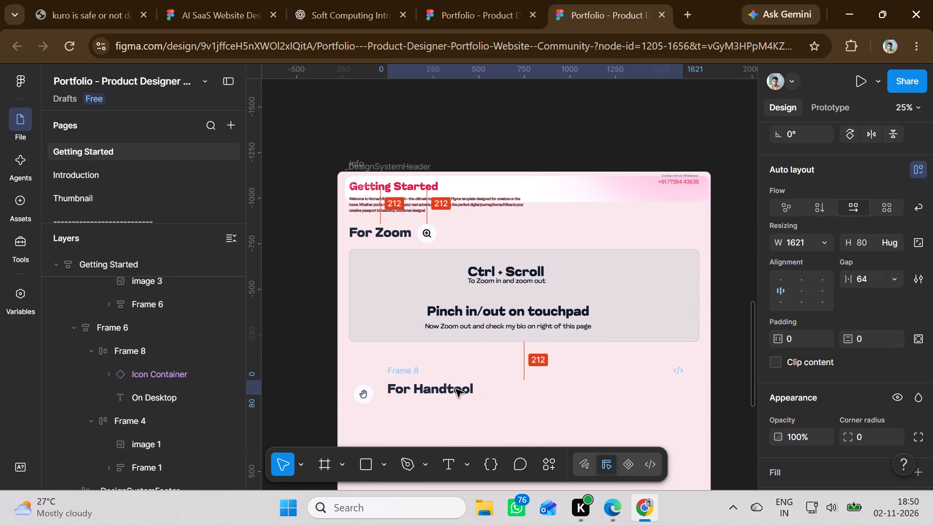
left_click_drag(456, 389, 456, 391)
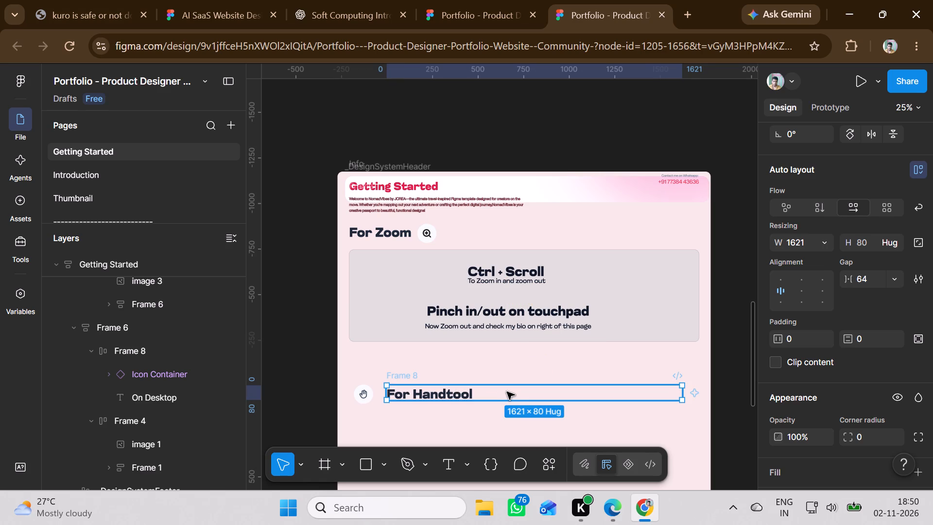
left_click(508, 392)
Move the Spacebaar text out of the Getting Started frame onto the pink section, centred below the For Handtool heading.
scroll(518, 341, "up", 16)
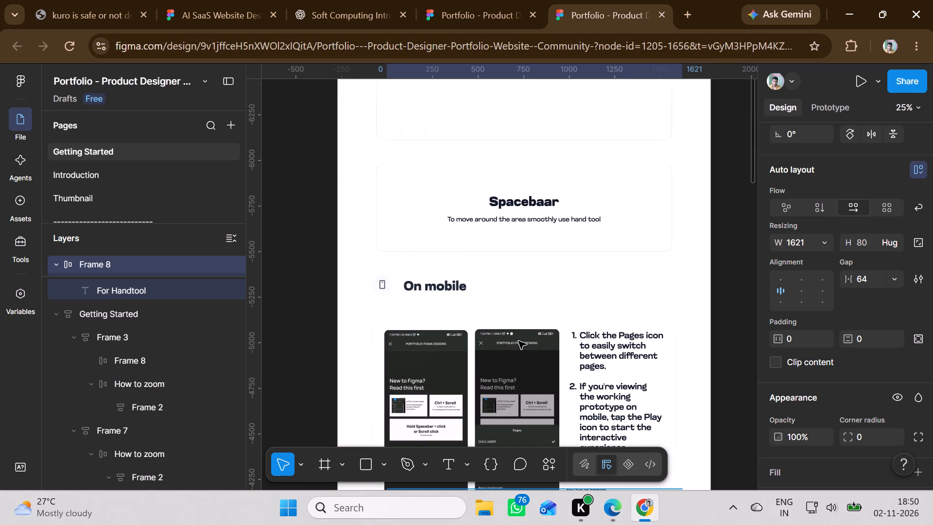
left_click(518, 210)
double_click(525, 204)
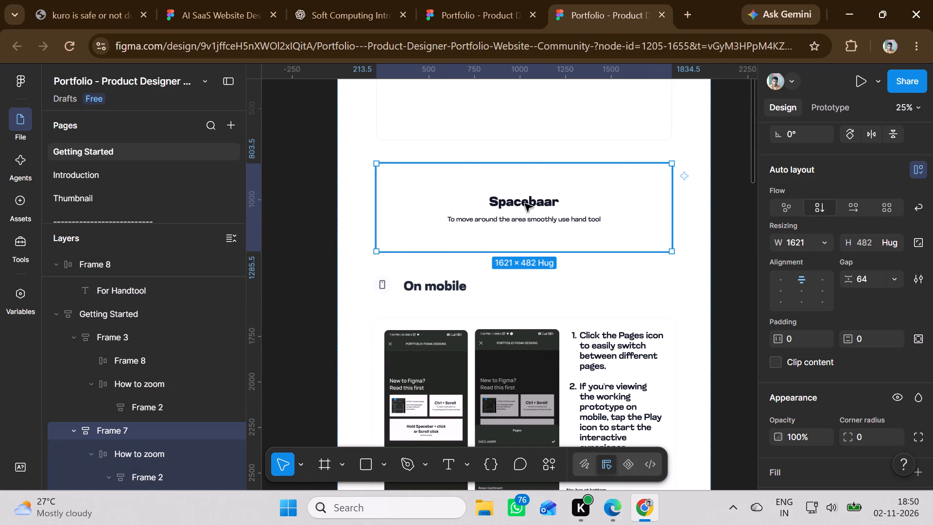
double_click(525, 204)
left_click(525, 204)
left_click_drag(525, 204, 537, 264)
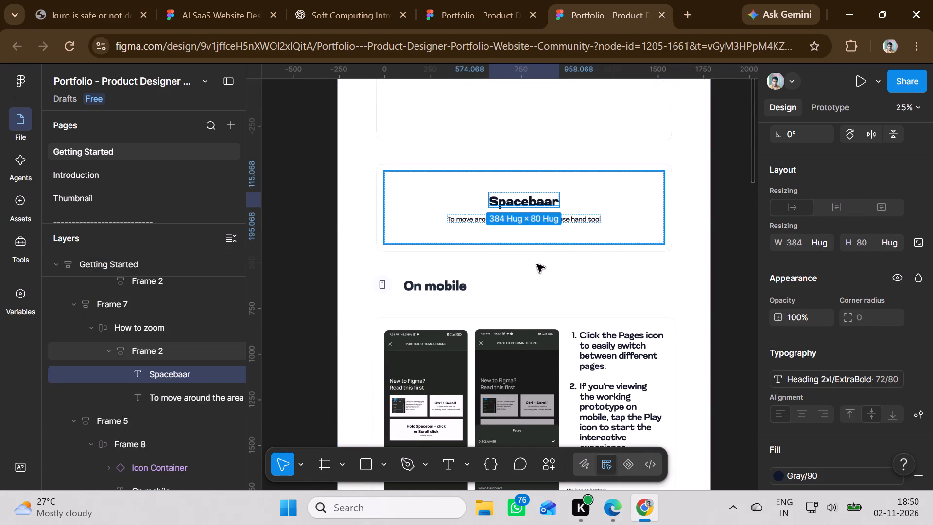
left_click_drag(537, 264, 541, 275)
scroll(538, 267, "down", 19)
scroll(541, 275, "down", 16)
scroll(541, 275, "down", 8)
scroll(541, 275, "up", 1)
scroll(541, 275, "down", 7)
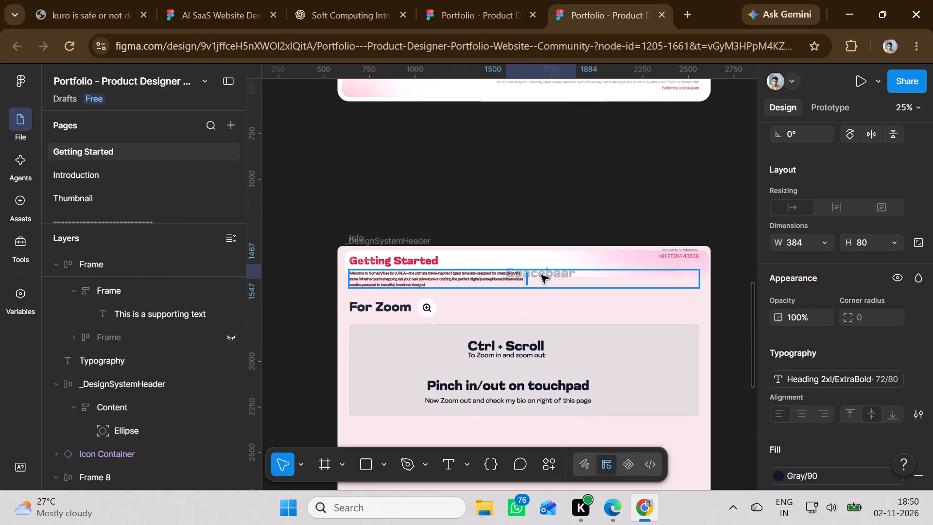
left_click_drag(541, 275, 518, 239)
scroll(541, 275, "down", 10)
scroll(518, 239, "up", 7)
left_click_drag(518, 239, 510, 215)
scroll(518, 239, "up", 4)
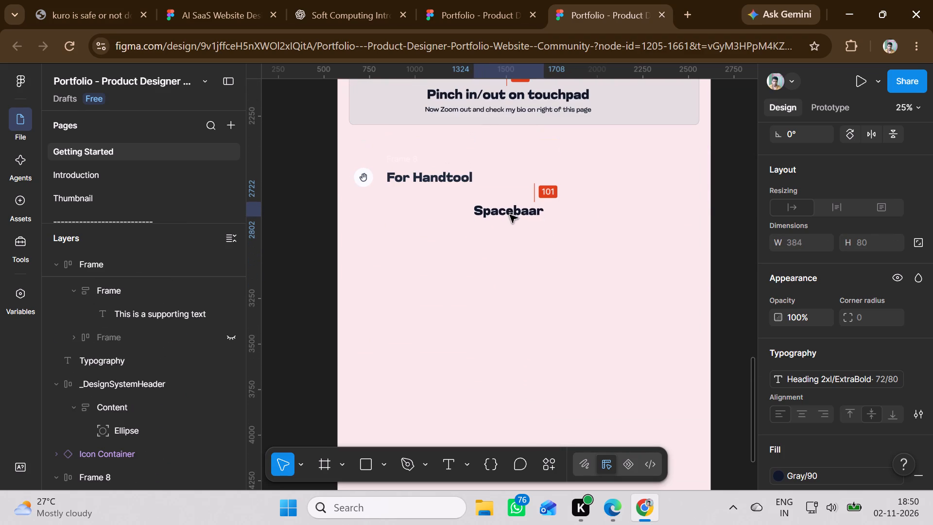
left_click_drag(510, 215, 510, 210)
Move the 'To move around the area smoothly use hand tool' text out of the Getting Started frame onto the pink section, directly below Spacebaar.
scroll(524, 265, "up", 10)
scroll(524, 265, "down", 1)
scroll(524, 265, "up", 14)
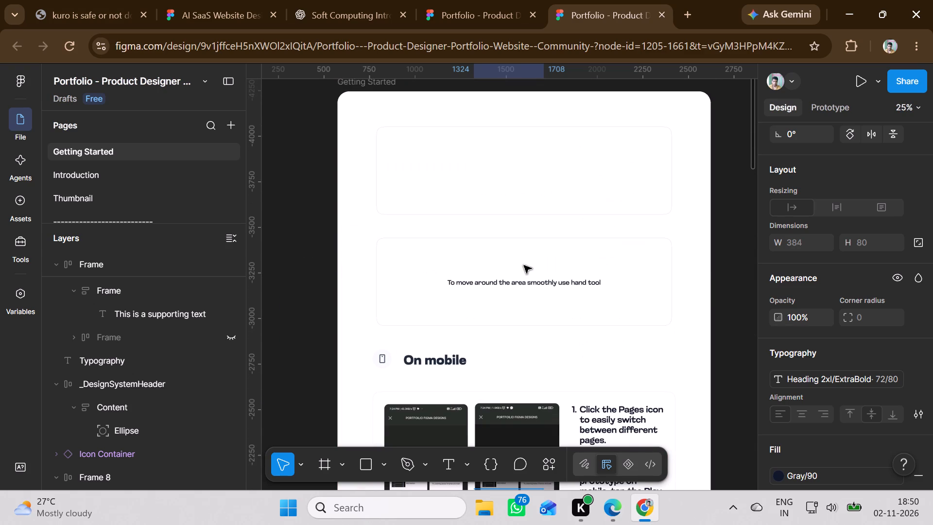
double_click(512, 285)
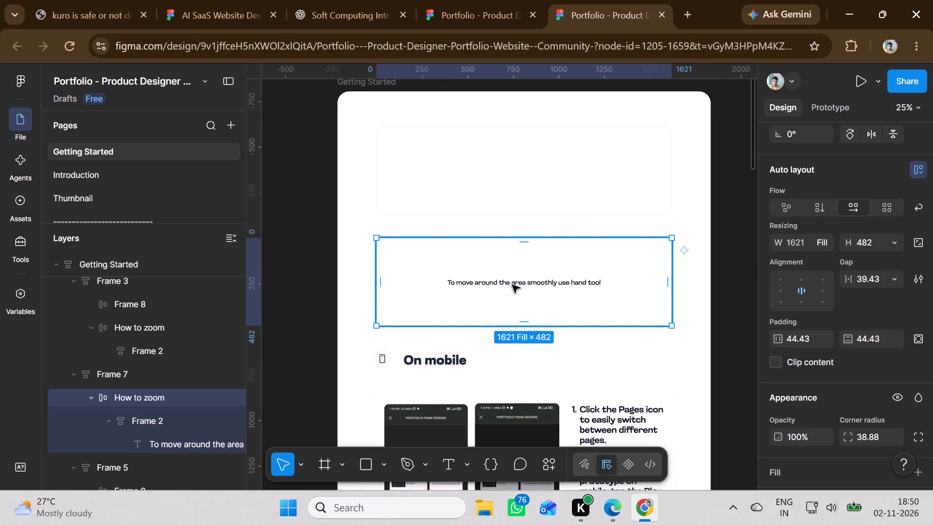
double_click(512, 285)
double_click(512, 284)
left_click_drag(512, 284, 514, 313)
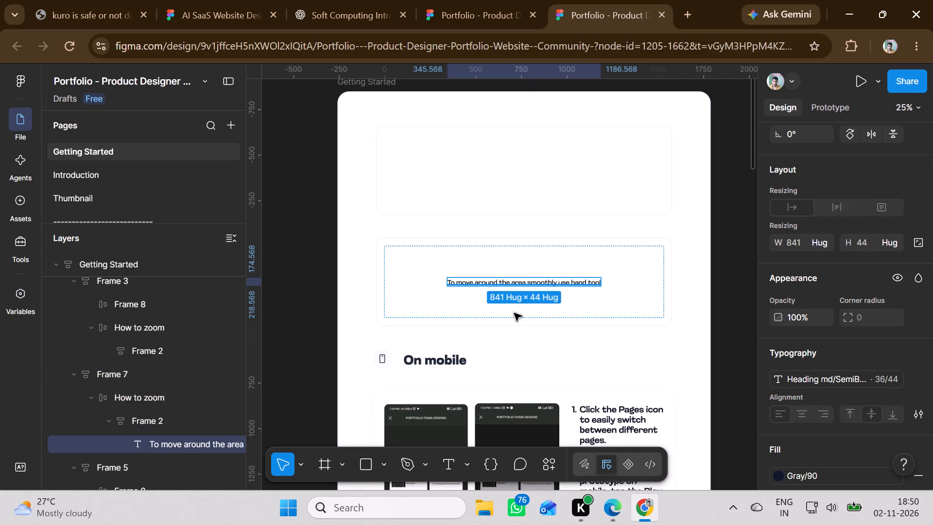
left_click_drag(514, 313, 515, 348)
scroll(515, 347, "down", 4)
scroll(515, 347, "up", 1)
scroll(515, 347, "down", 20)
scroll(515, 348, "down", 17)
scroll(515, 348, "down", 18)
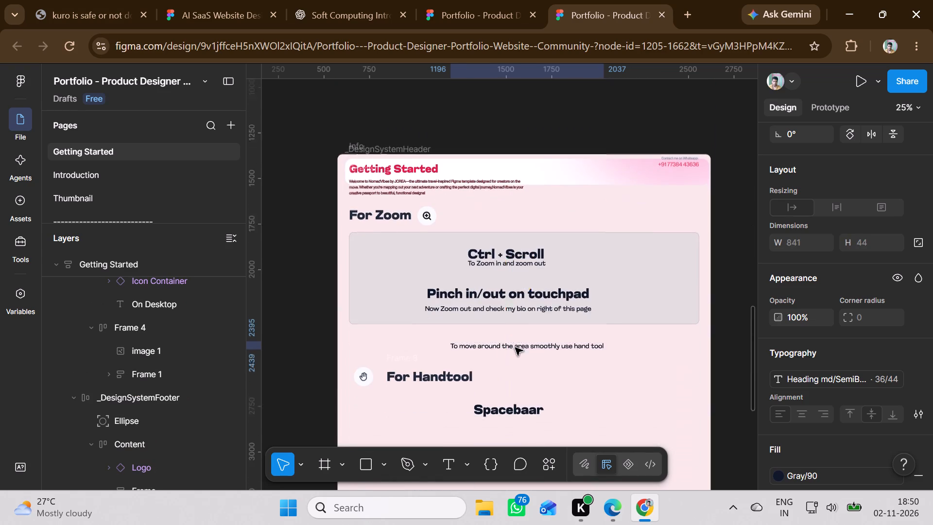
left_click_drag(515, 348, 504, 162)
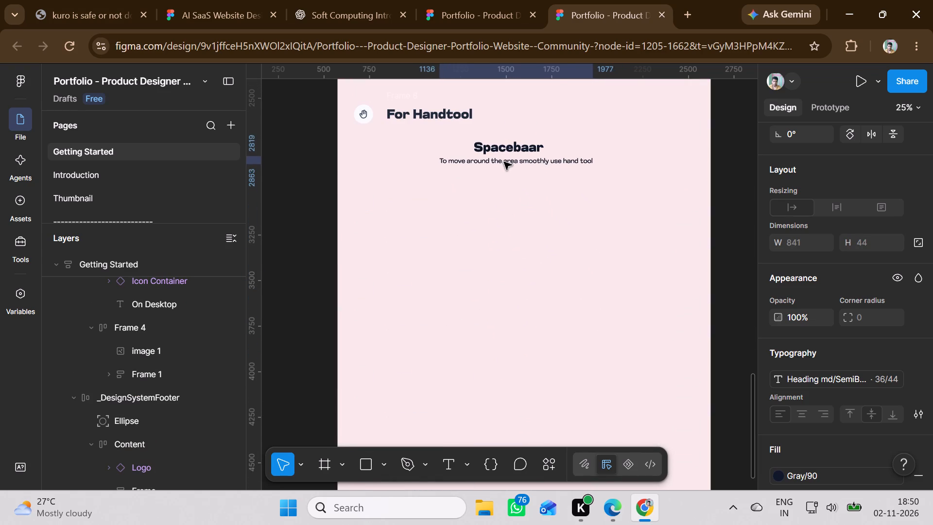
left_click_drag(504, 162, 507, 159)
left_click(522, 236)
Move the On mobile heading out of the Getting Started frame onto the pink section, below the For Handtool content.
scroll(522, 236, "up", 5)
scroll(522, 236, "down", 1)
scroll(522, 236, "up", 1)
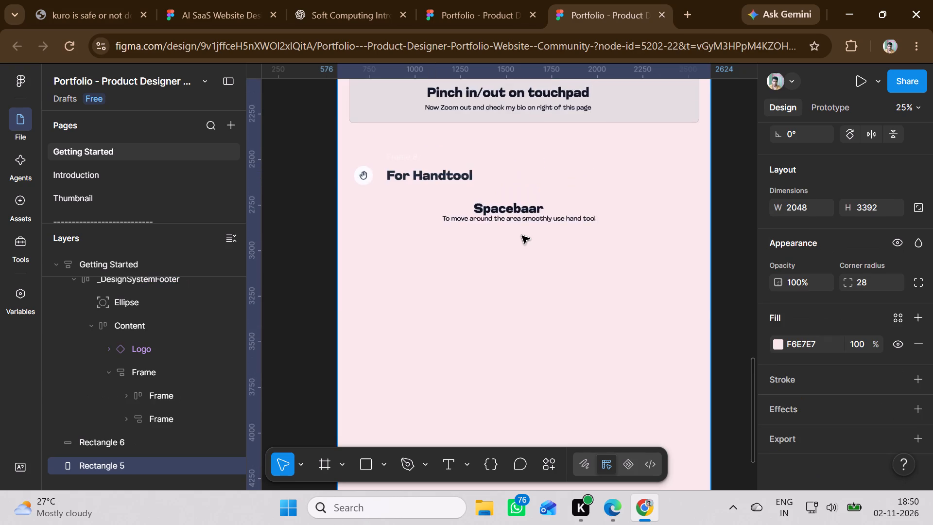
scroll(522, 236, "up", 18)
scroll(522, 236, "up", 4)
scroll(522, 236, "down", 1)
scroll(522, 236, "up", 1)
scroll(522, 236, "down", 3)
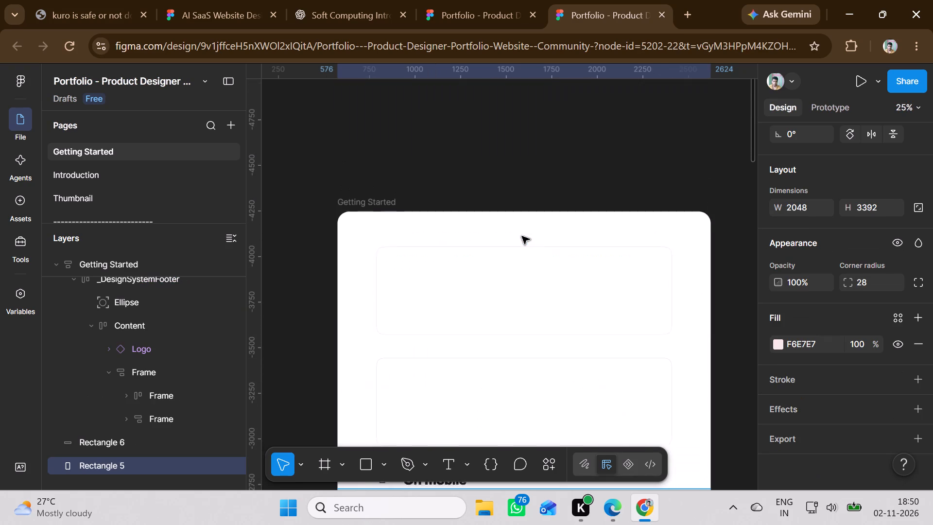
scroll(522, 236, "down", 2)
double_click(451, 229)
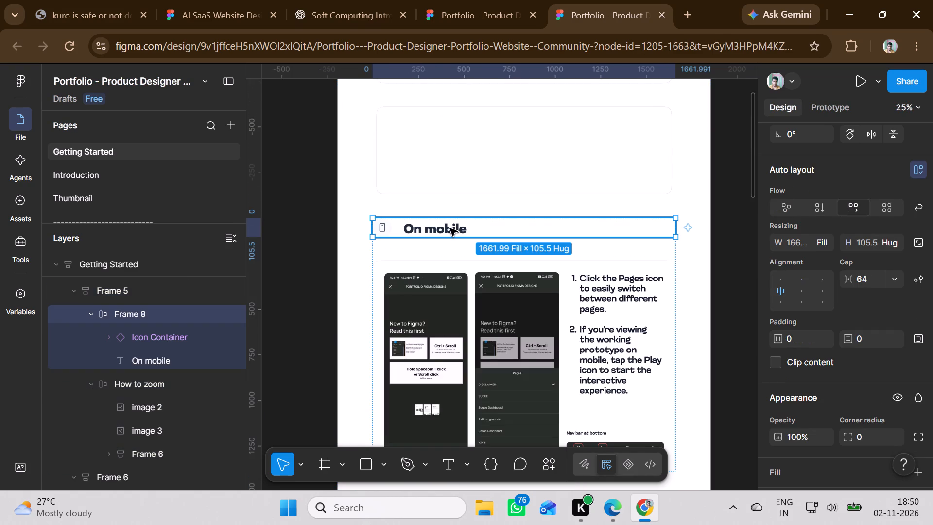
double_click(448, 228)
left_click_drag(448, 228, 465, 312)
scroll(457, 317, "down", 6)
scroll(460, 317, "up", 1)
scroll(464, 314, "down", 1)
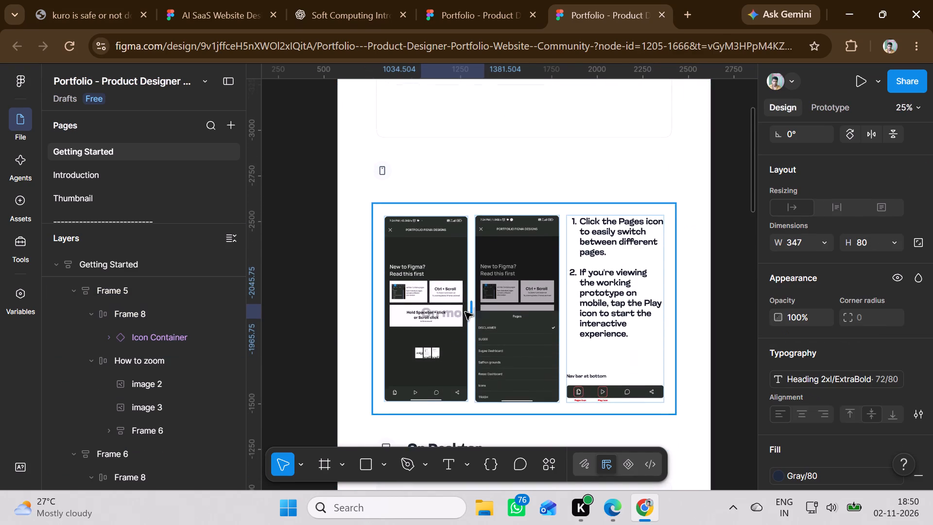
left_click_drag(465, 312, 465, 312)
scroll(465, 312, "down", 12)
scroll(465, 312, "up", 1)
scroll(465, 312, "down", 20)
scroll(465, 312, "down", 3)
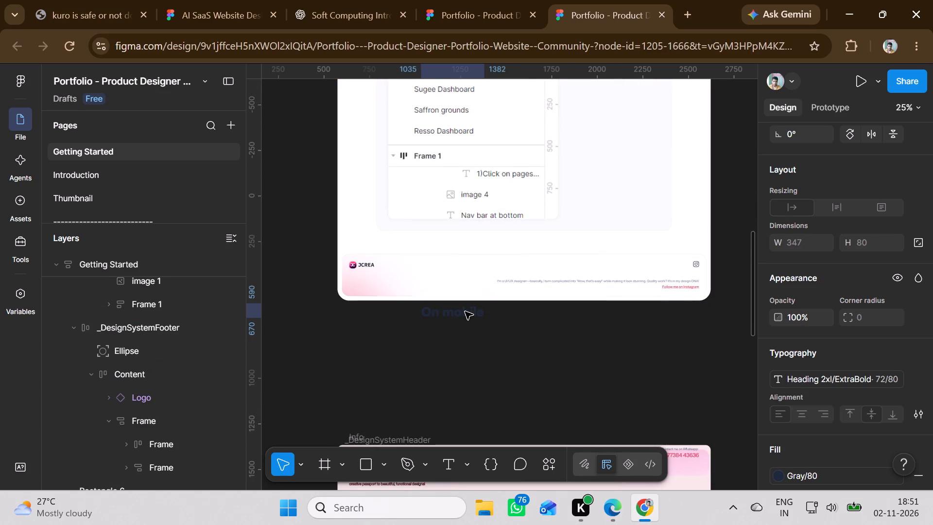
left_click_drag(465, 312, 448, 276)
scroll(465, 312, "down", 15)
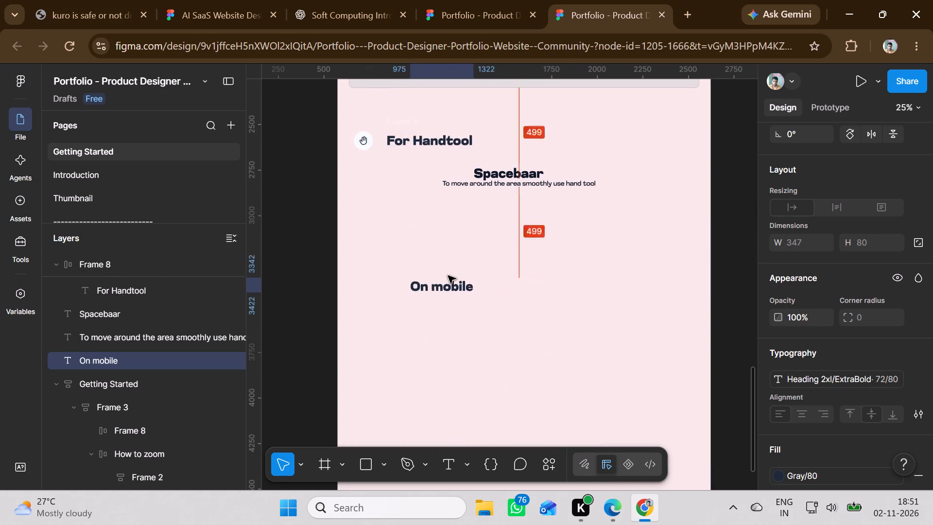
left_click_drag(448, 276, 441, 243)
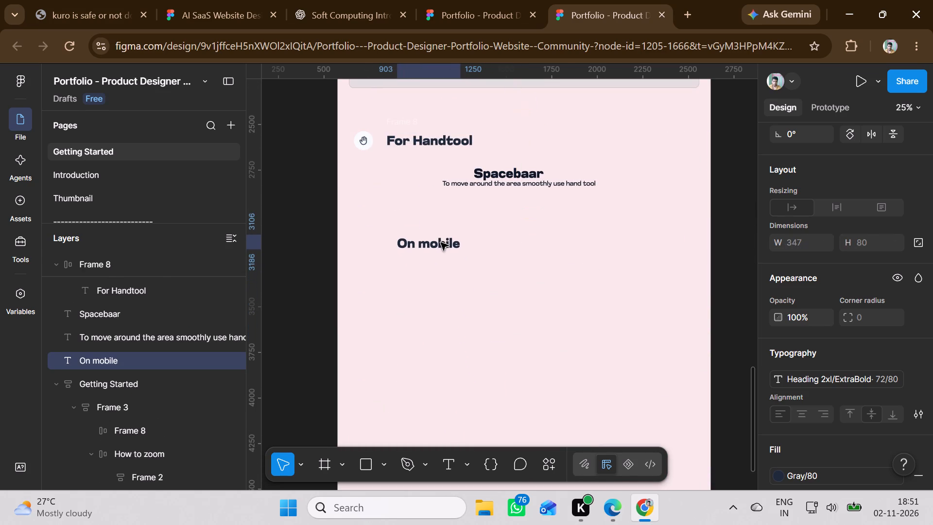
left_click_drag(441, 243, 437, 243)
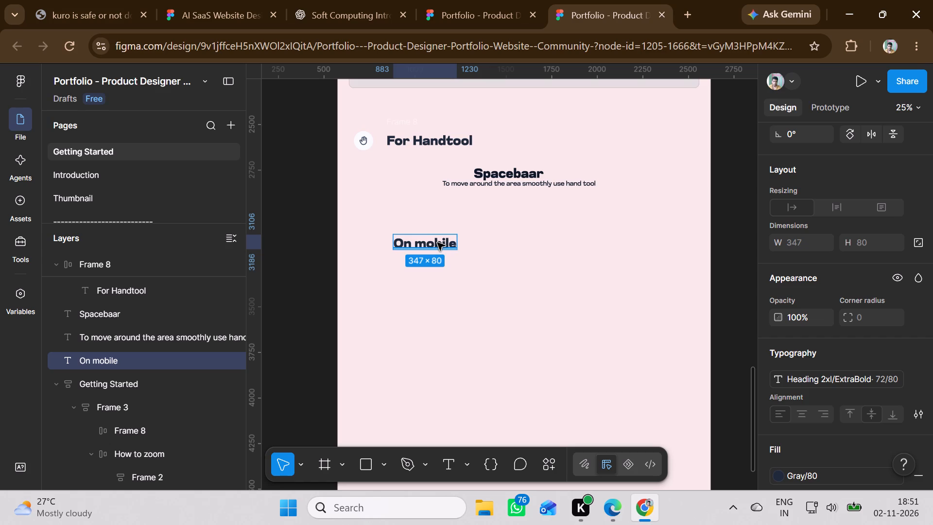
Move the phone icon out of the Getting Started frame onto the pink section, below the hand icon.
scroll(532, 240, "up", 4)
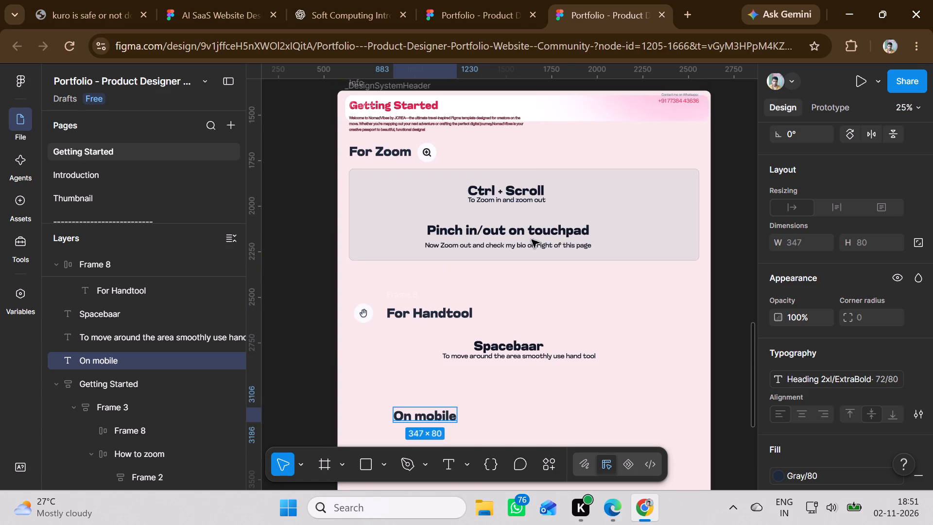
scroll(532, 240, "up", 18)
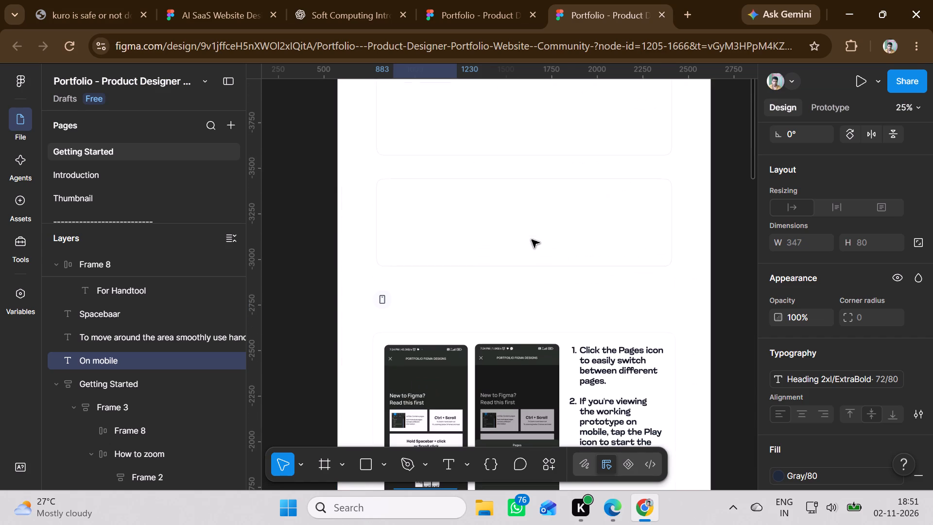
double_click(388, 296)
double_click(383, 299)
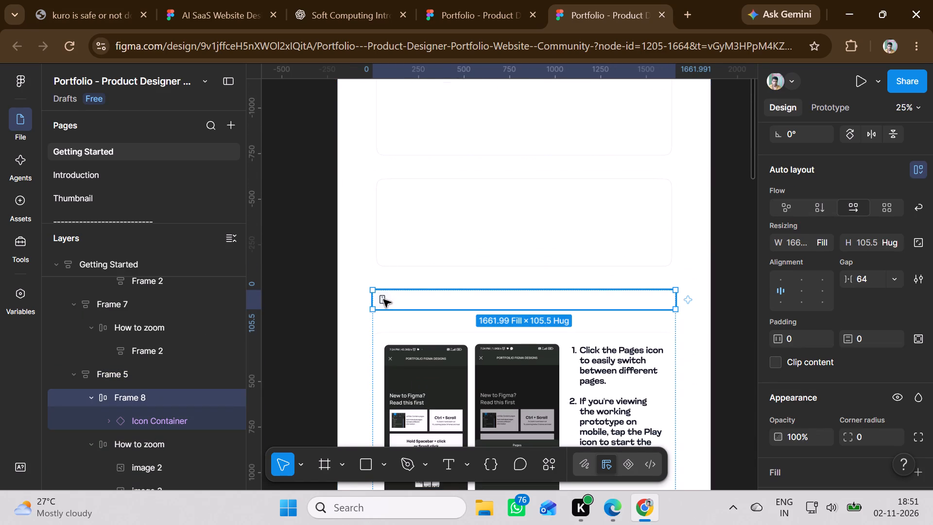
left_click_drag(382, 300, 380, 360)
scroll(380, 359, "down", 15)
scroll(380, 360, "down", 18)
scroll(380, 360, "down", 19)
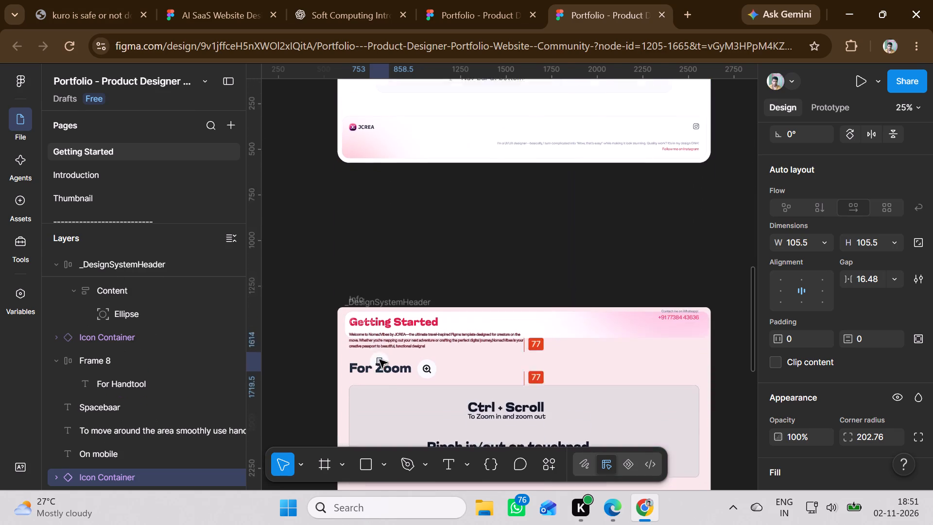
left_click_drag(380, 360, 363, 415)
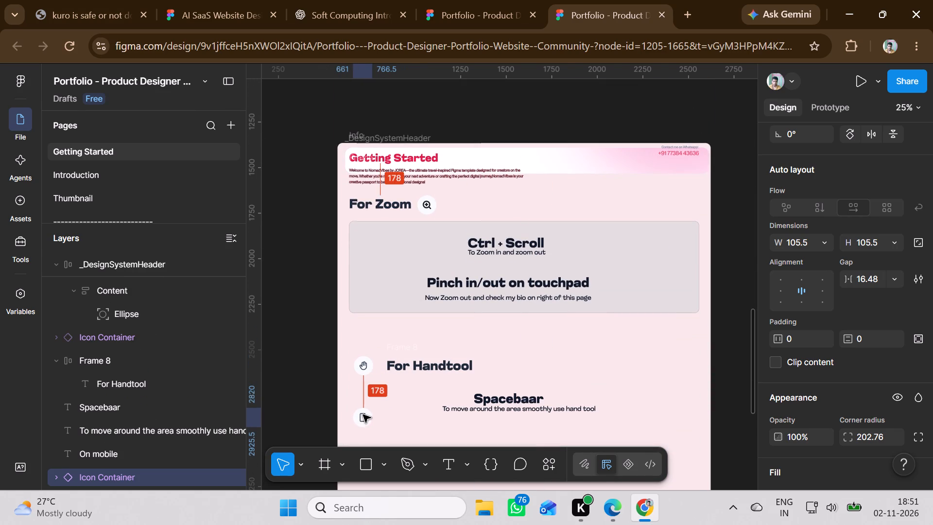
left_click_drag(363, 415, 363, 405)
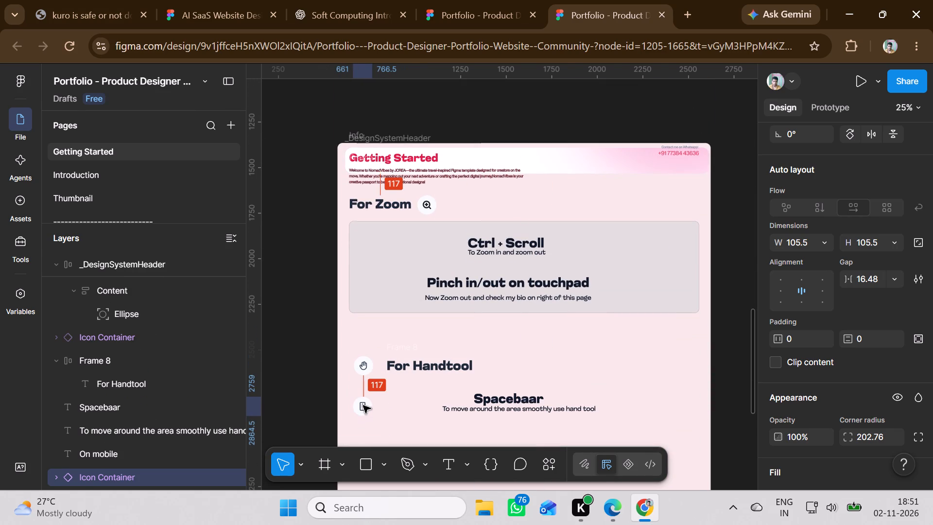
left_click_drag(363, 405, 364, 402)
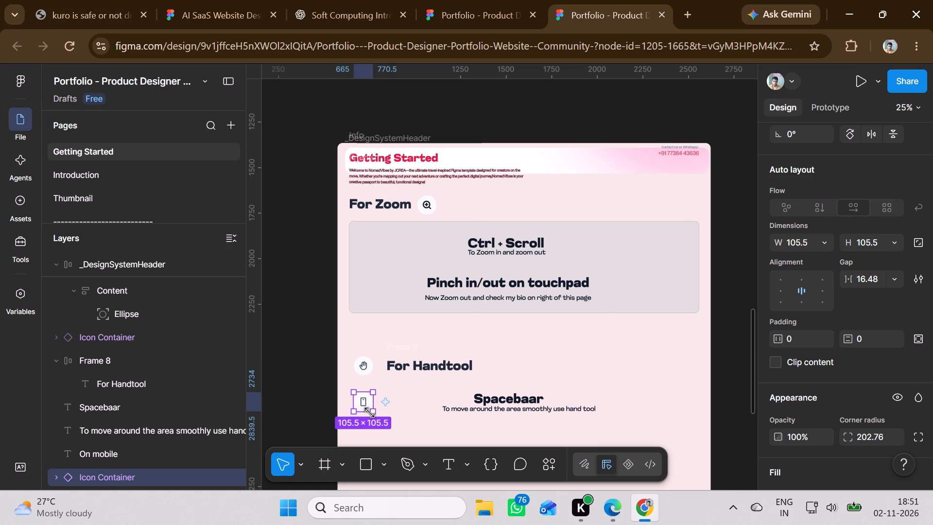
left_click(415, 418)
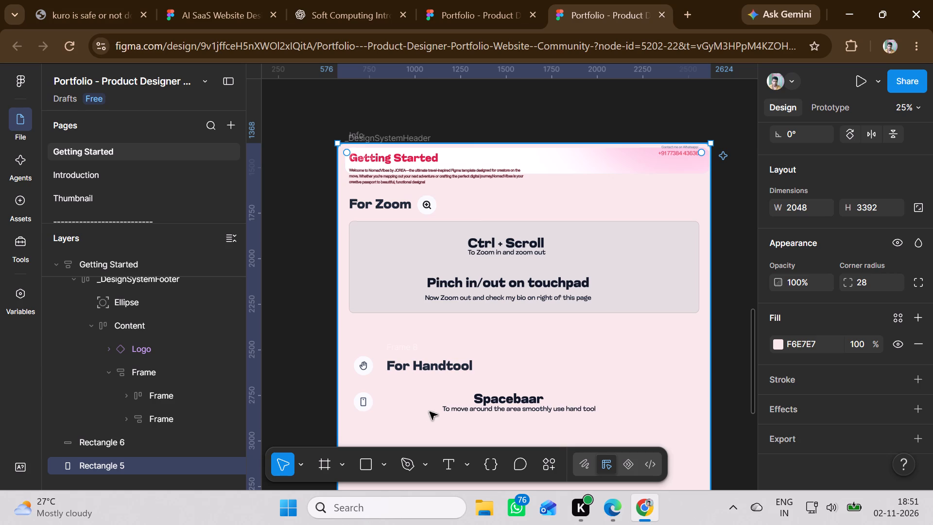
Move the phone icon down beside the On mobile heading, level with it and in line with the hand icon.
scroll(436, 410, "down", 4)
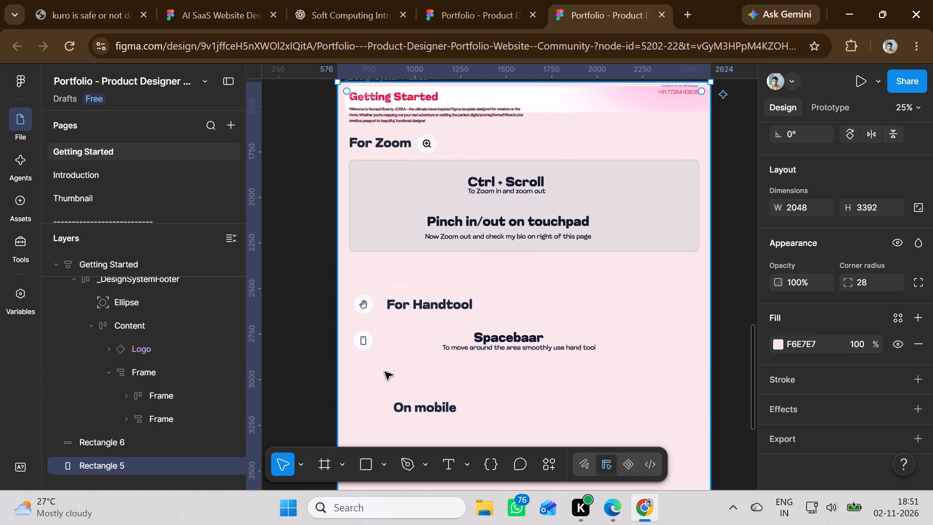
left_click(364, 345)
scroll(383, 354, "down", 1)
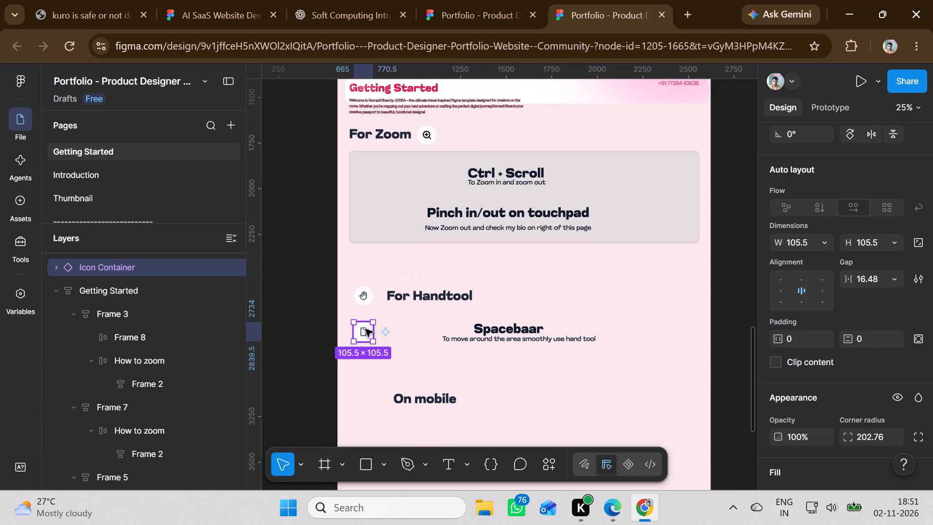
left_click_drag(362, 335, 367, 400)
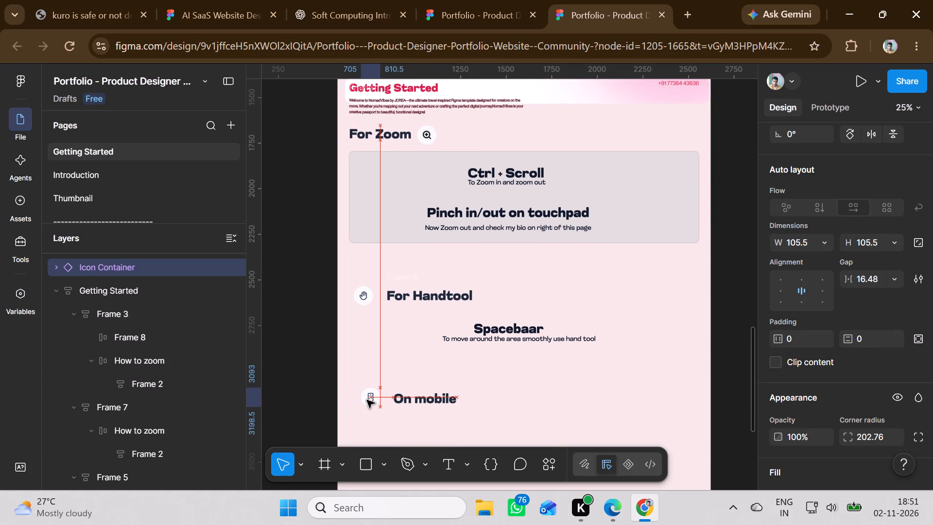
left_click_drag(367, 400, 363, 400)
left_click(526, 409)
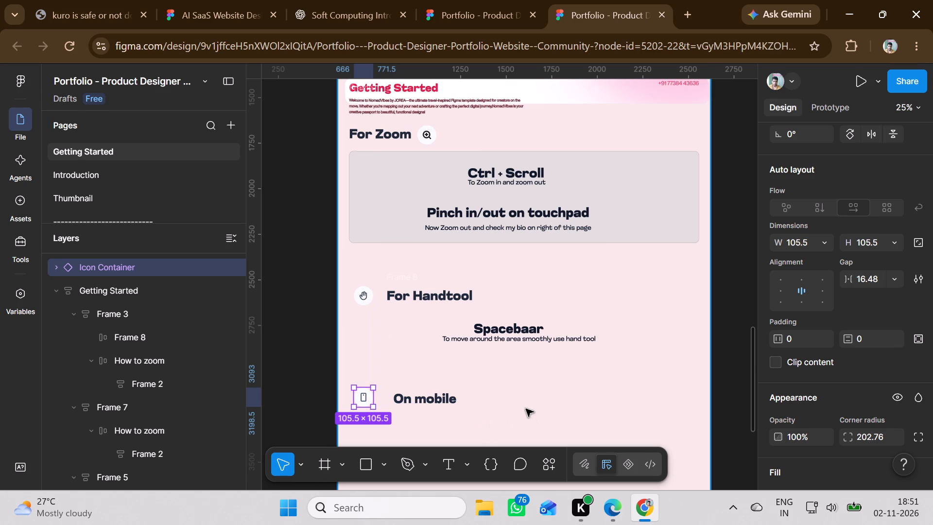
Draw a 1920 × 472 rectangle over the For Handtool content, as wide as the grey For Zoom card.
left_click(356, 465)
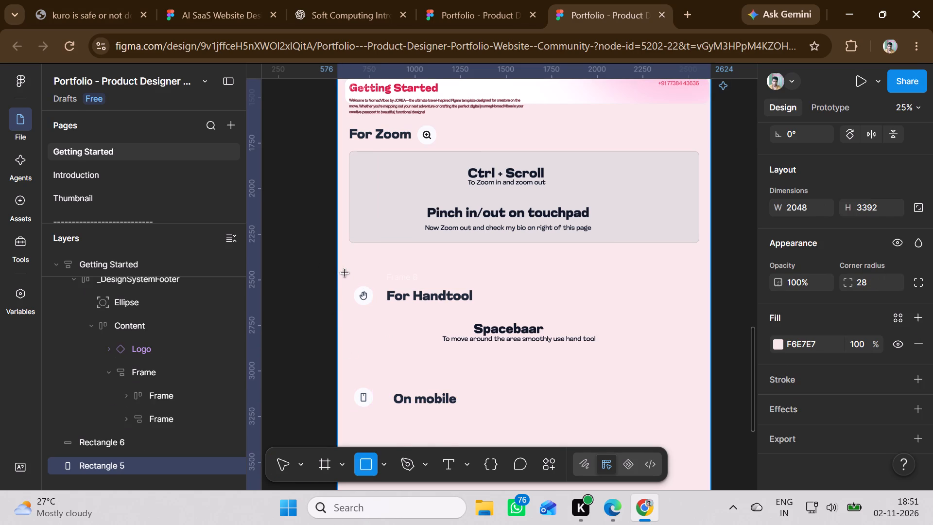
left_click_drag(351, 267, 652, 359)
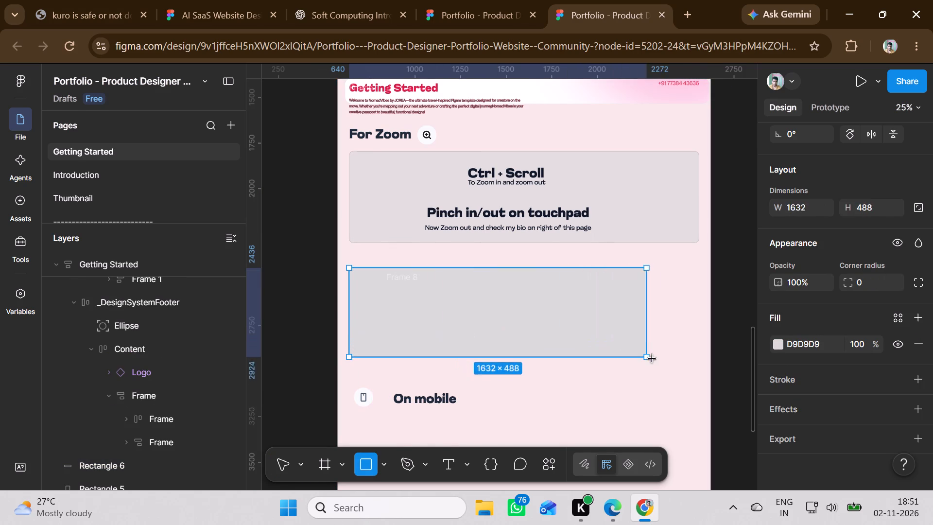
left_click_drag(652, 359, 701, 353)
Send the new rectangle to the back, and the pink background behind it, so the rectangle sits beneath the For Handtool content.
right_click(538, 335)
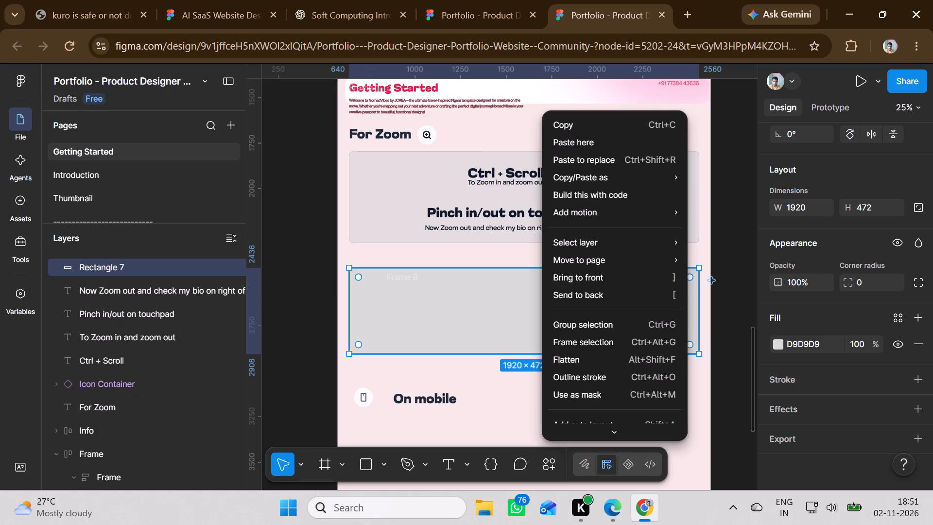
left_click(581, 293)
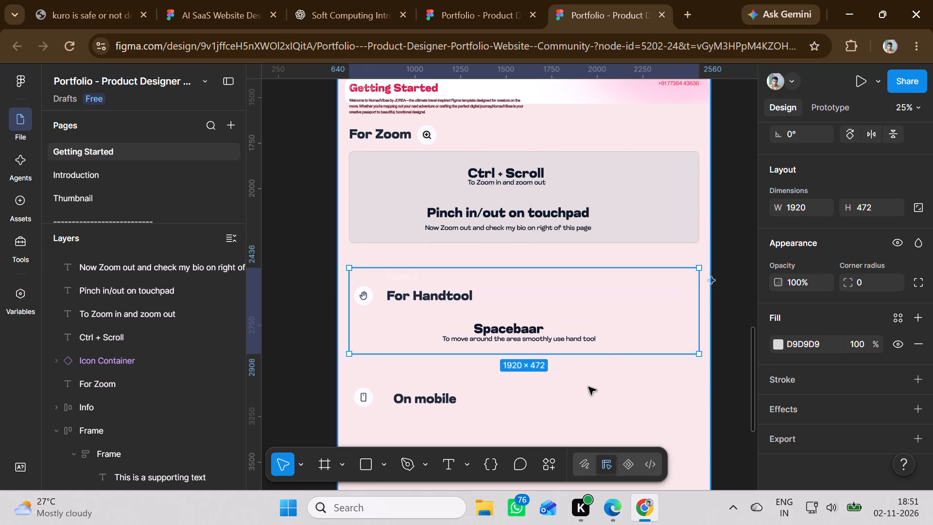
left_click(588, 387)
right_click(588, 387)
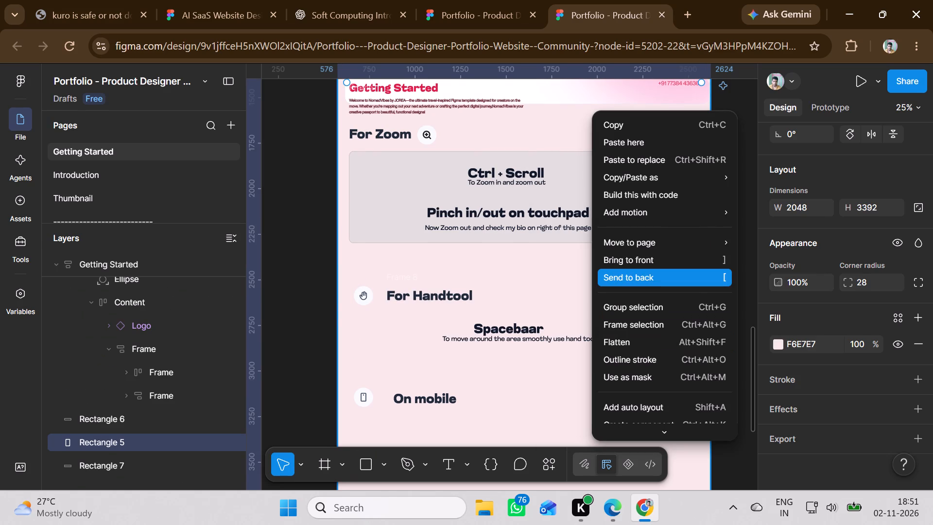
left_click(621, 273)
Set the corner radius of the grey For Handtool rectangle to 40.
left_click(644, 335)
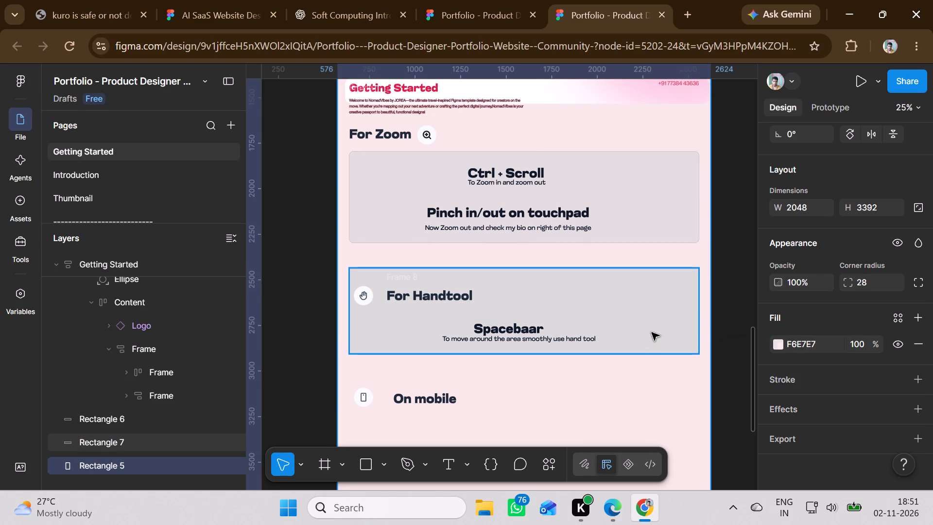
left_click(868, 276)
key("Up")
key("Up")
key("Up")
key("Up")
key("Up")
key("Up")
key("Up")
key("Up")
key("Up")
key("Up")
key("Up")
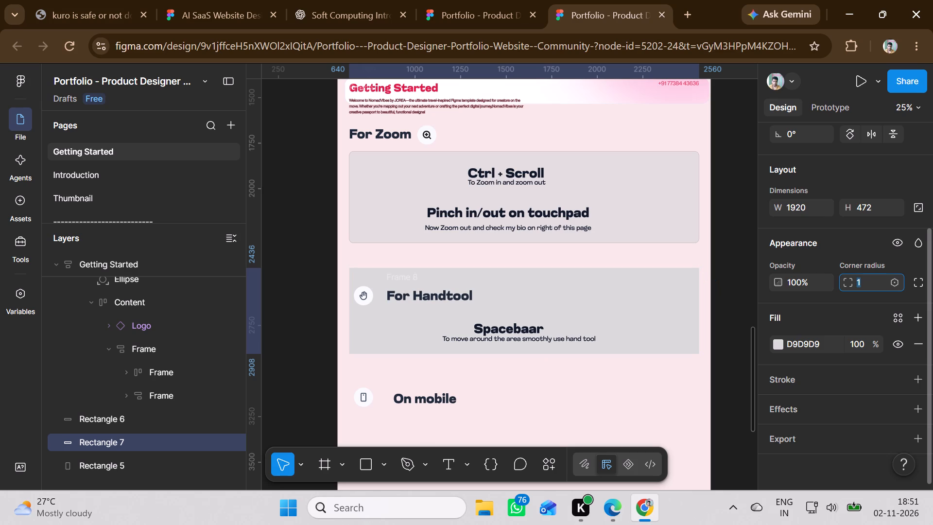
key("Up")
key("Up")
key("Up")
key("Up")
key("Up")
key("Up")
key("Up")
key("Up")
key("Up")
key("Up")
key("Up")
key("Up")
key("Up")
key("Up")
key("Up")
key("Up")
key("Up")
key("Up")
key("Up")
key("Up")
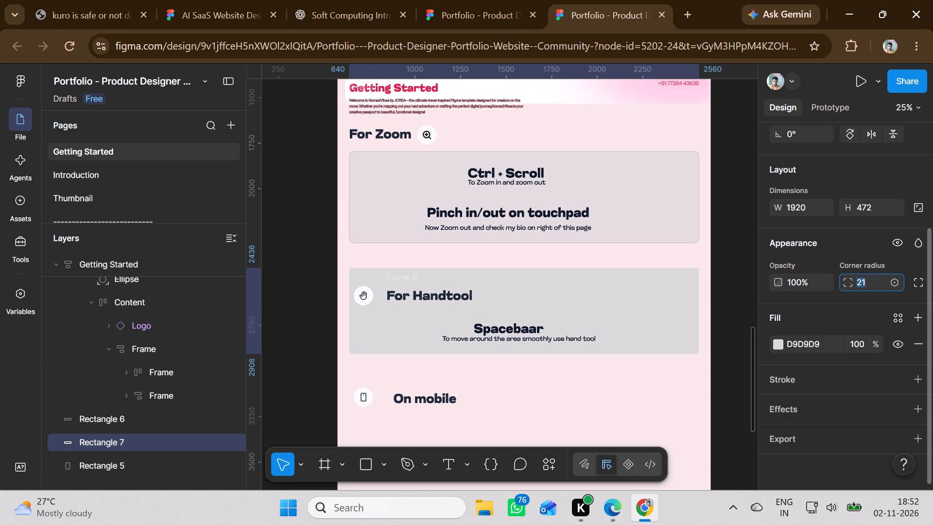
key("Up")
key("Up")
key("Up")
key("Up")
key("Up")
key("Up")
key("Down")
key("Down")
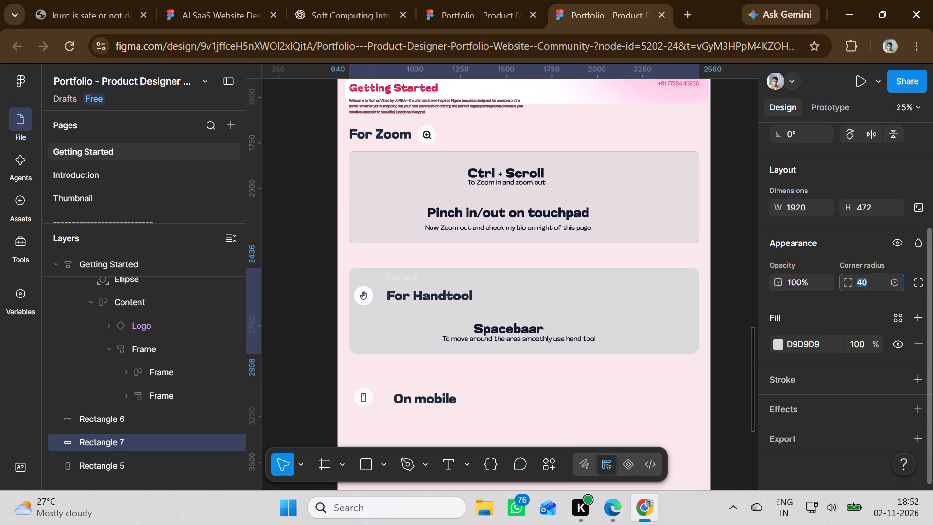
Reduce the opacity of the grey For Handtool rectangle to 76%.
left_click(814, 285)
key("Down")
key("Down")
key("Down")
key("Down")
key("Down")
key("Down")
key("Down")
key("Down")
key("Down")
key("Down")
key("Down")
key("Down")
key("Down")
key("Down")
key("Down")
key("Down")
key("Down")
key("Down")
key("Down")
key("Down")
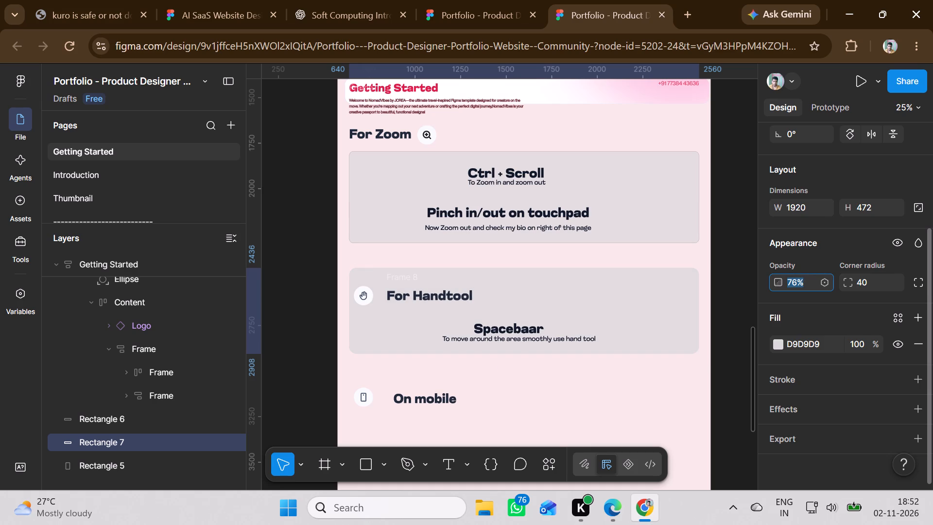
left_click(594, 378)
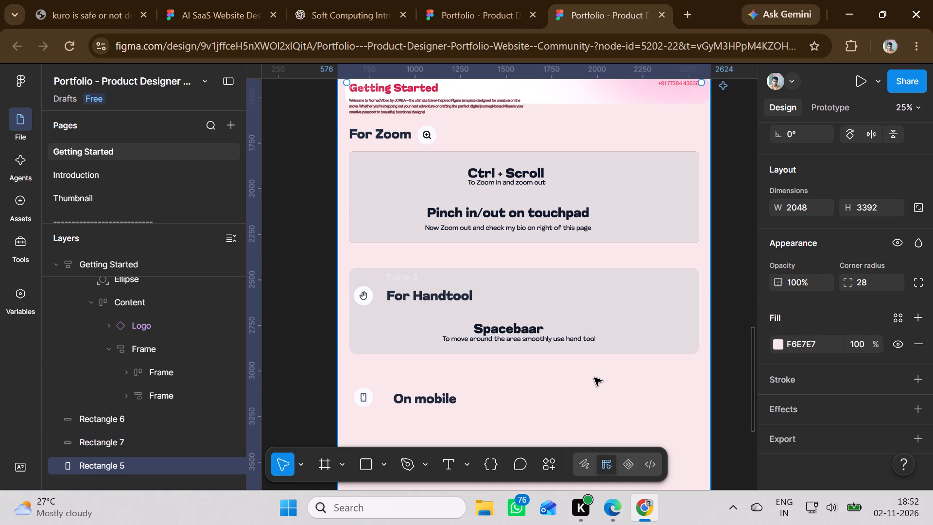
Move the first phone screenshot from the Getting Started frame into the pink section, below the On mobile heading.
scroll(589, 210, "up", 3)
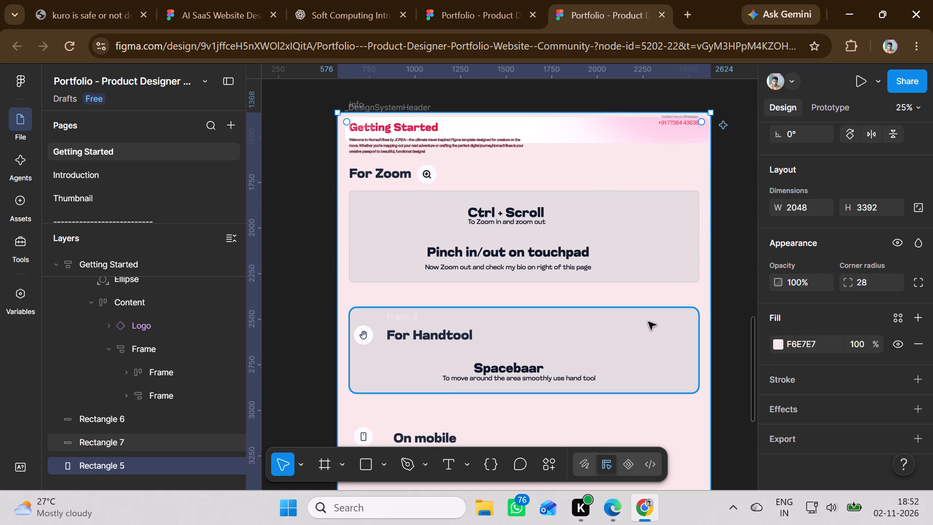
scroll(648, 322, "up", 4)
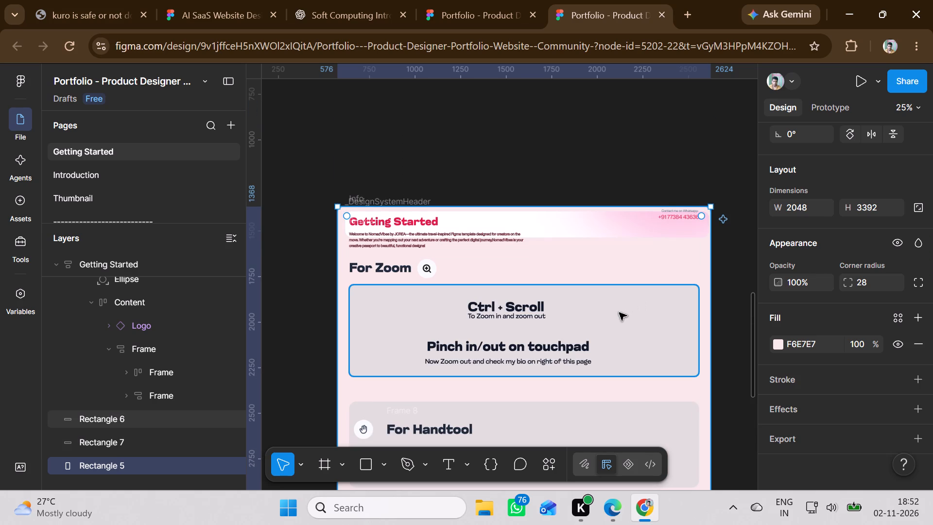
scroll(617, 312, "up", 8)
scroll(606, 304, "down", 2)
scroll(606, 304, "up", 9)
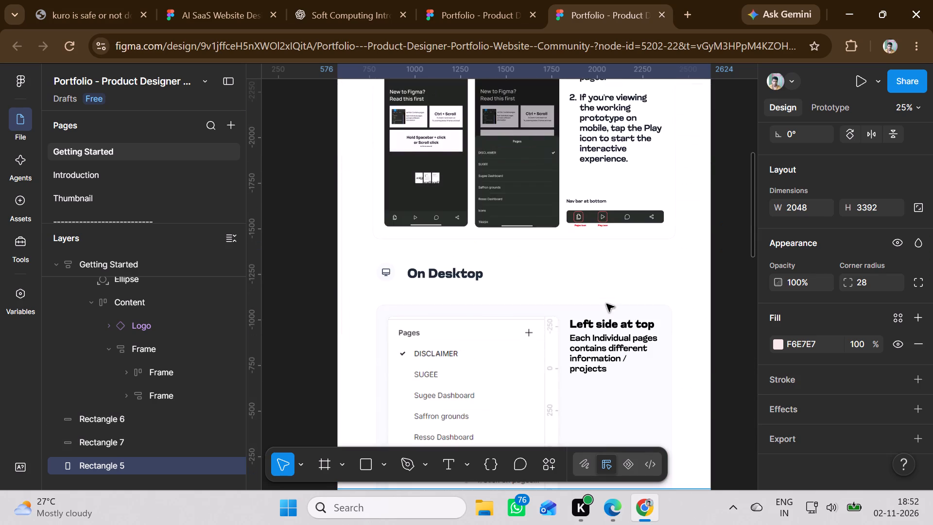
scroll(606, 304, "down", 1)
scroll(606, 304, "up", 4)
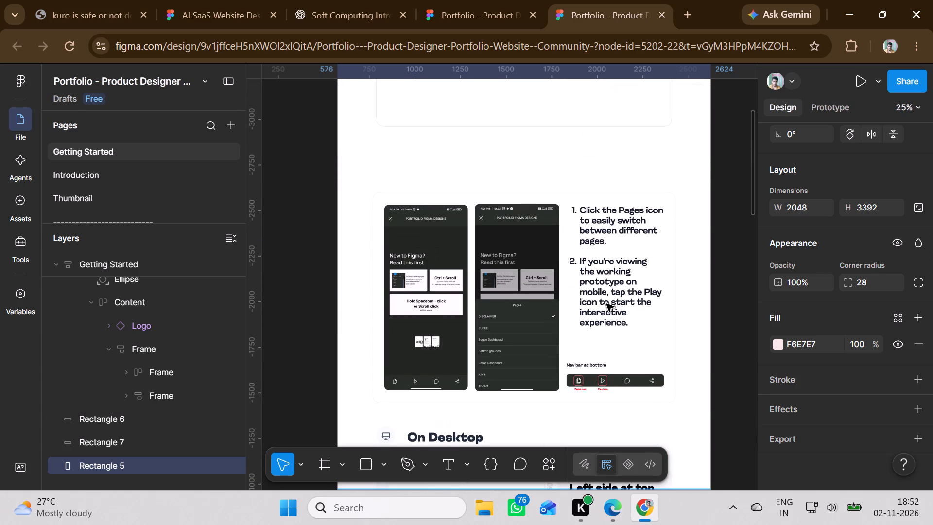
scroll(606, 304, "up", 3)
scroll(539, 307, "up", 1)
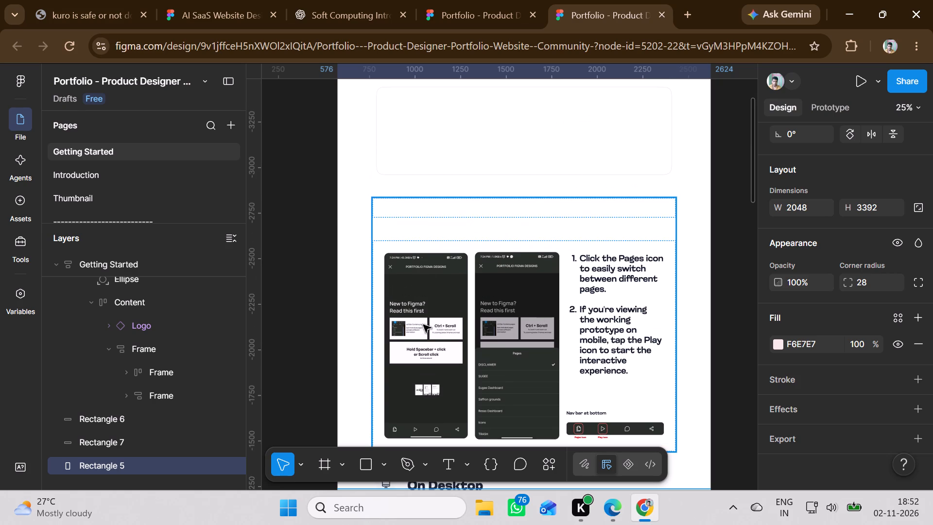
triple_click(420, 325)
left_click_drag(420, 325, 419, 397)
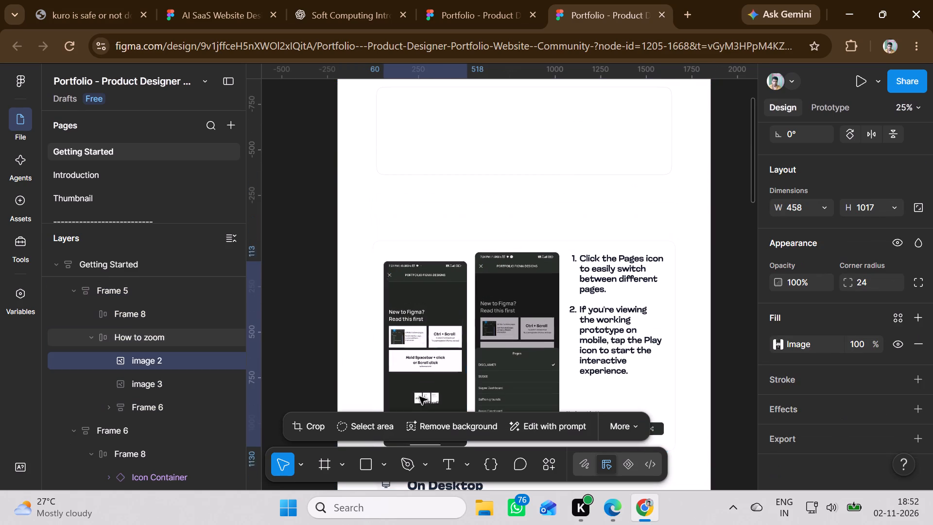
left_click_drag(419, 397, 419, 407)
scroll(419, 407, "down", 17)
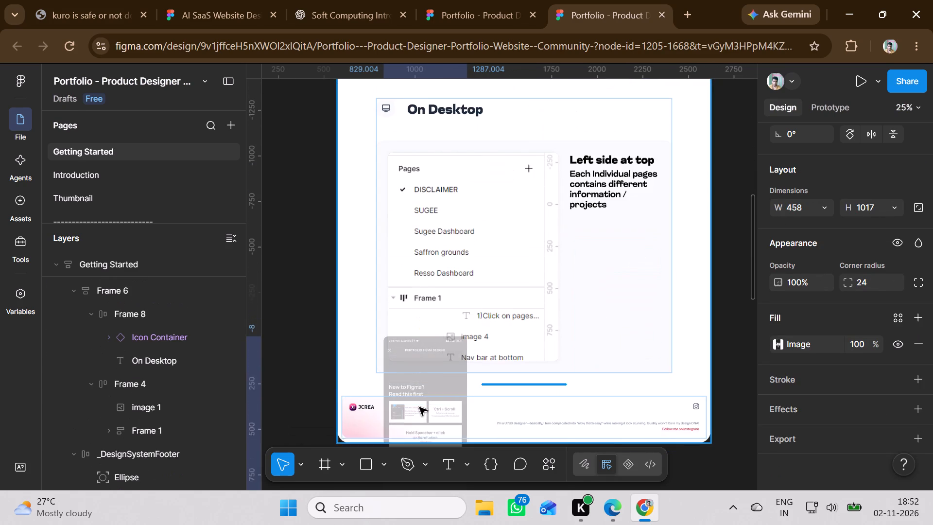
left_click_drag(419, 407, 417, 402)
scroll(419, 407, "down", 16)
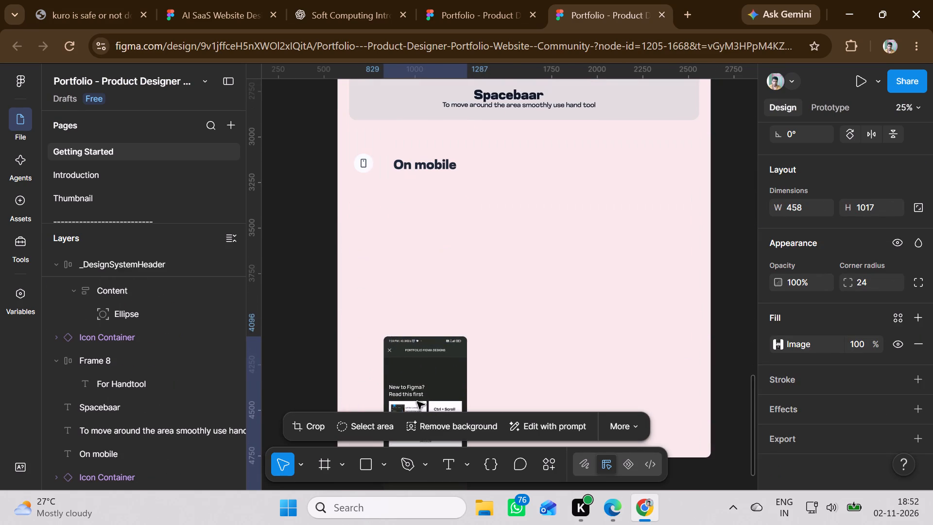
left_click_drag(417, 402, 416, 277)
scroll(541, 259, "up", 3)
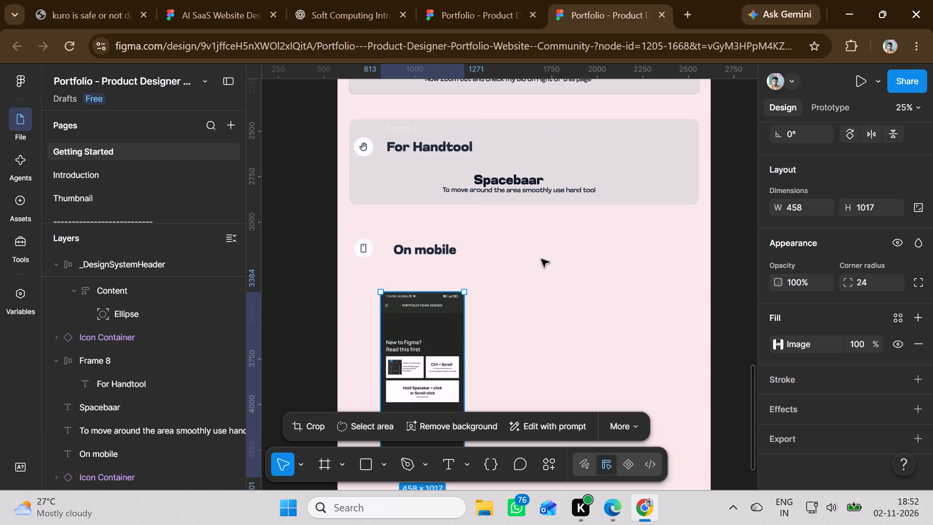
left_click(544, 269)
Move the phone screenshot showing the Pages list from the Getting Started frame into the pink section, to the right of the first phone screenshot.
scroll(544, 269, "up", 3)
scroll(544, 269, "down", 1)
scroll(544, 269, "up", 1)
scroll(544, 269, "down", 1)
scroll(544, 269, "up", 11)
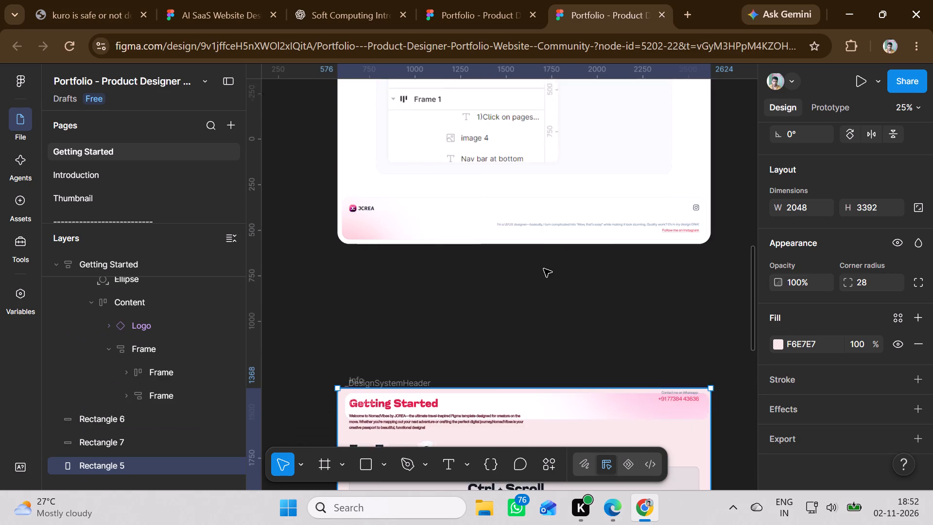
scroll(544, 269, "up", 9)
scroll(478, 333, "down", 2)
triple_click(473, 297)
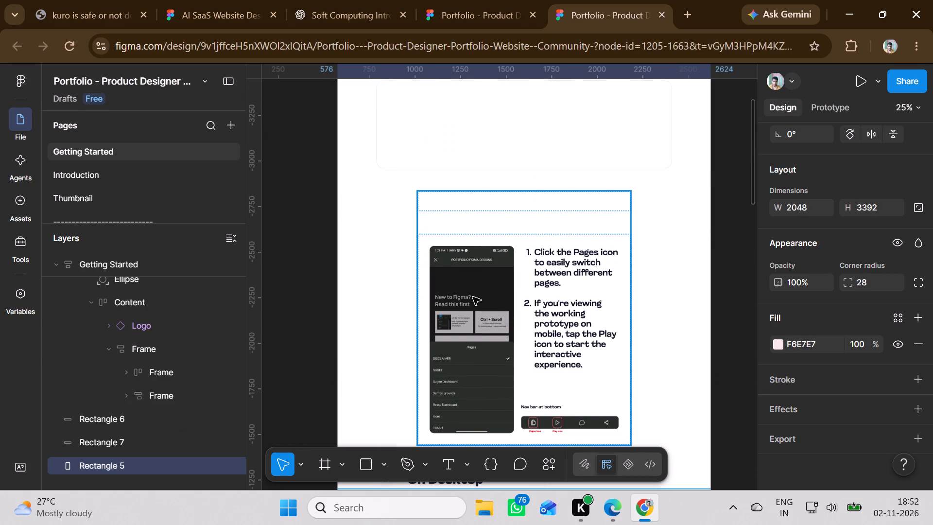
scroll(472, 346, "down", 19)
scroll(470, 347, "down", 7)
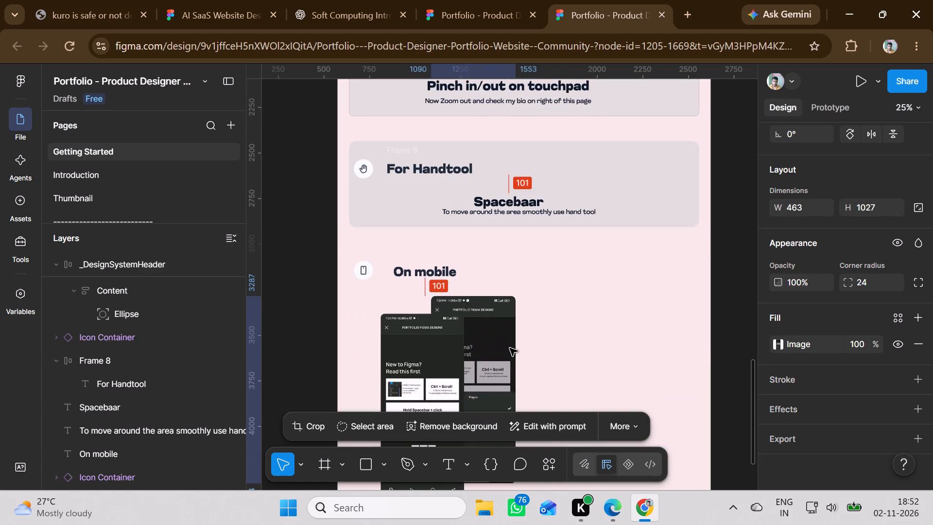
scroll(511, 351, "down", 2)
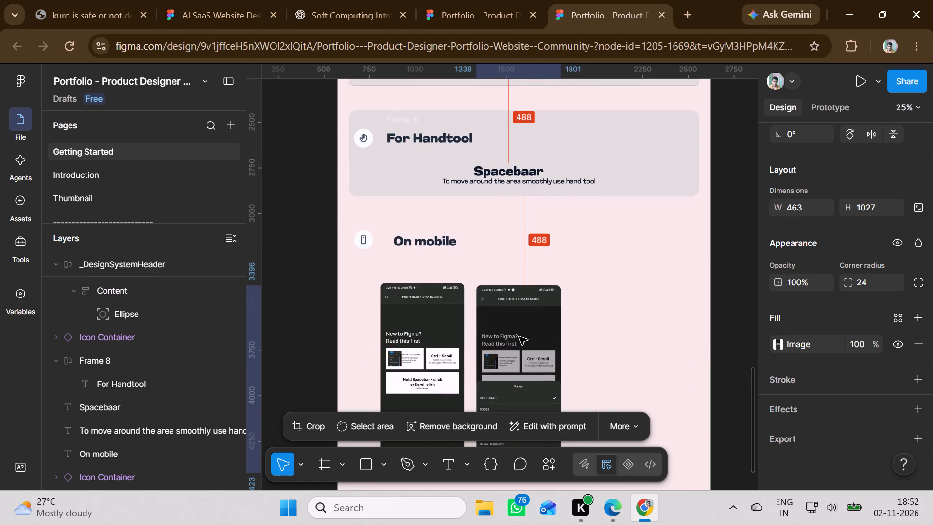
scroll(519, 337, "down", 2)
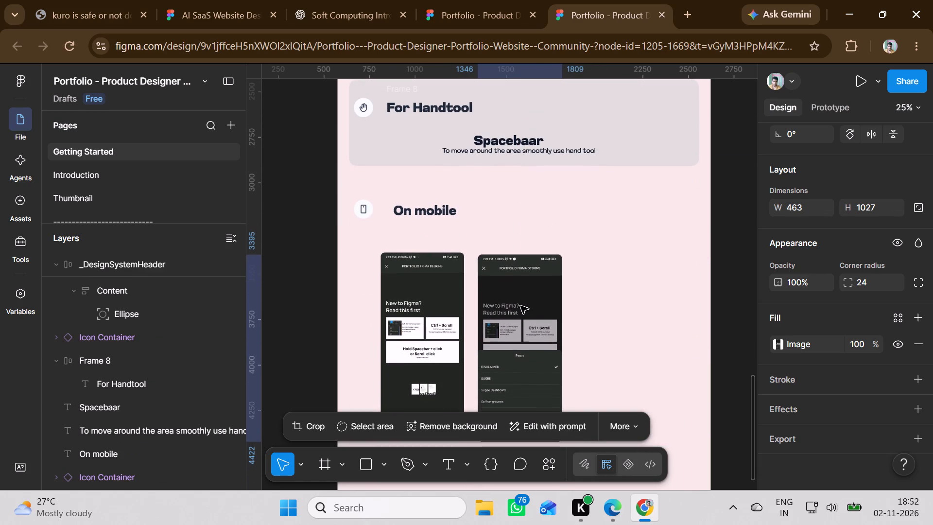
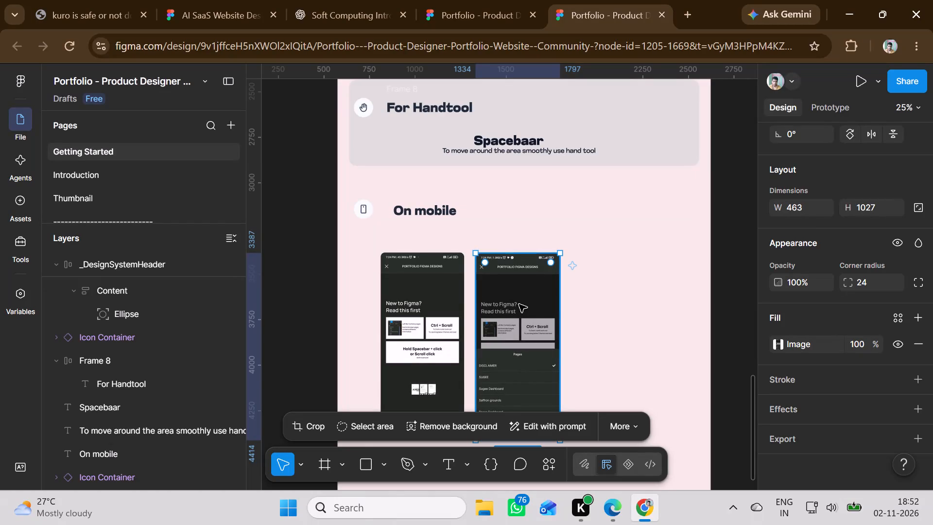
Shift the phone screenshot showing the Pages list slightly to the right, widening its gap from the first phone screenshot.
left_click(605, 304)
scroll(605, 304, "down", 3)
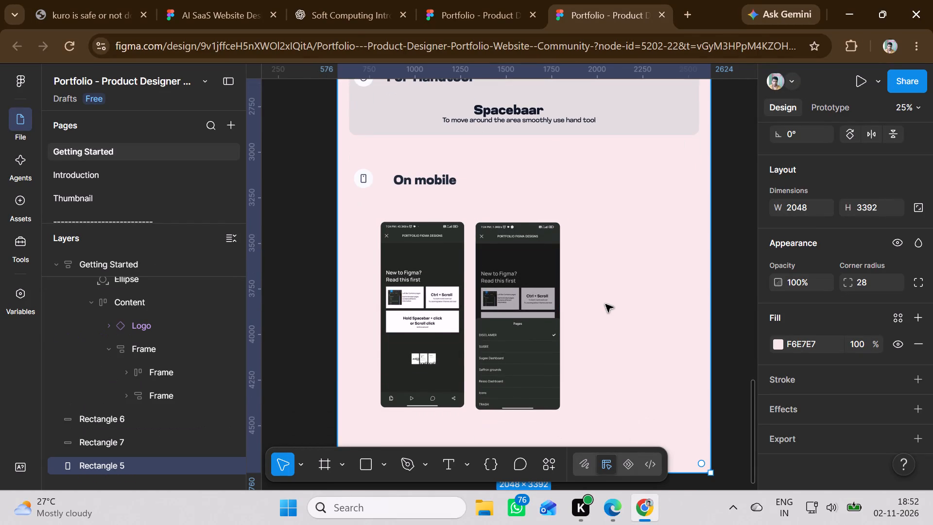
left_click_drag(513, 214, 514, 195)
key("ctrl+z")
left_click(518, 216)
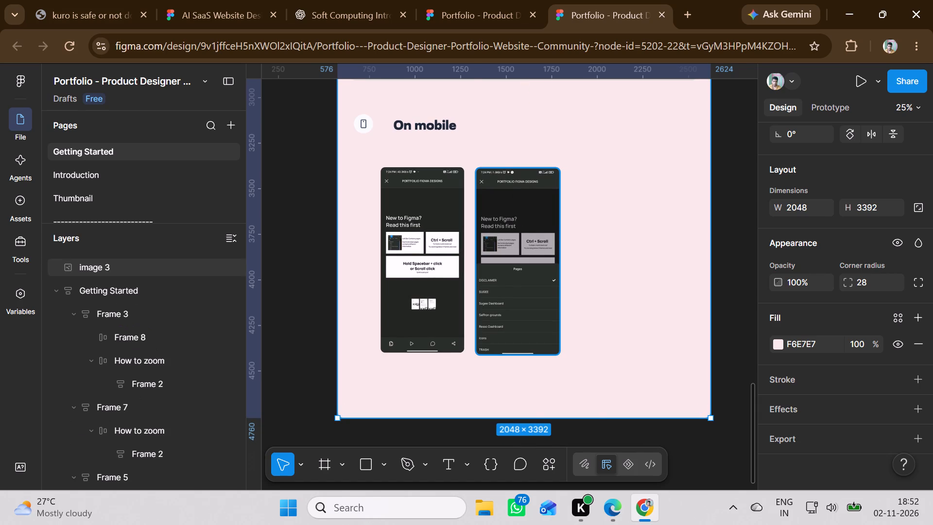
left_click_drag(525, 243, 512, 244)
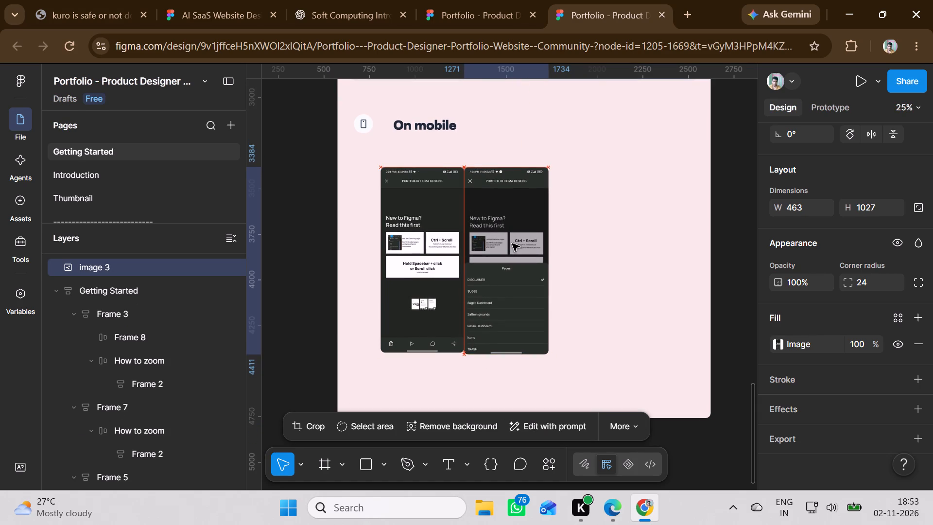
left_click_drag(512, 244, 531, 244)
left_click(626, 244)
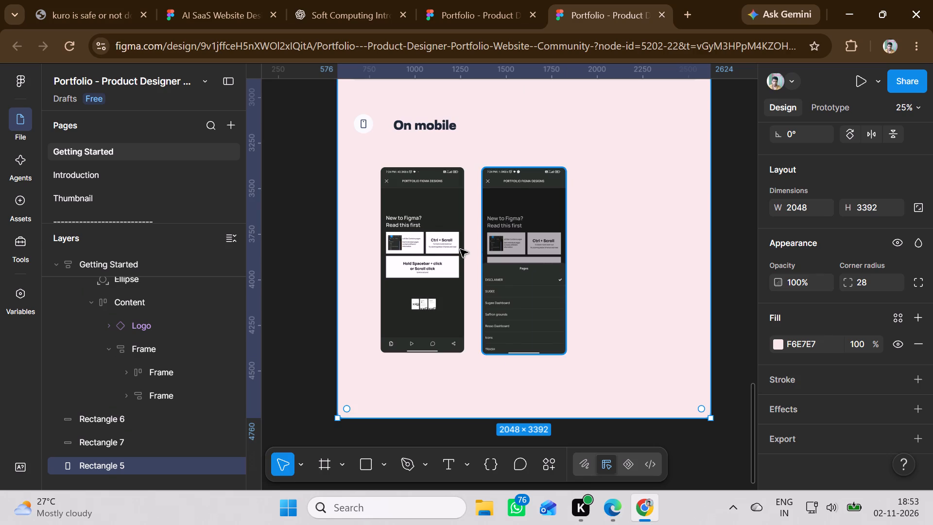
Move the numbered Pages and Play icon instructions with their nav bar image from the Getting Started frame to the right of the phone screenshots.
scroll(460, 249, "up", 3)
scroll(460, 249, "down", 1)
scroll(460, 249, "up", 20)
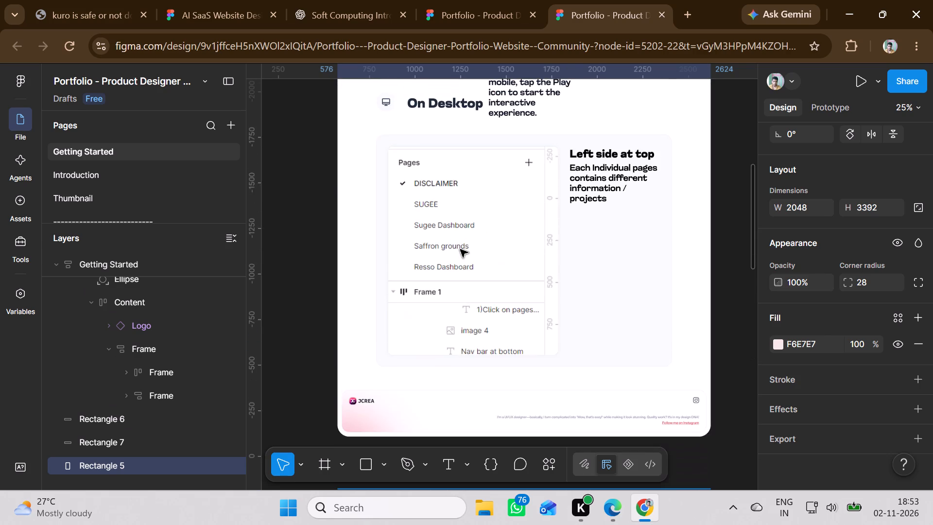
scroll(460, 249, "up", 5)
double_click(504, 279)
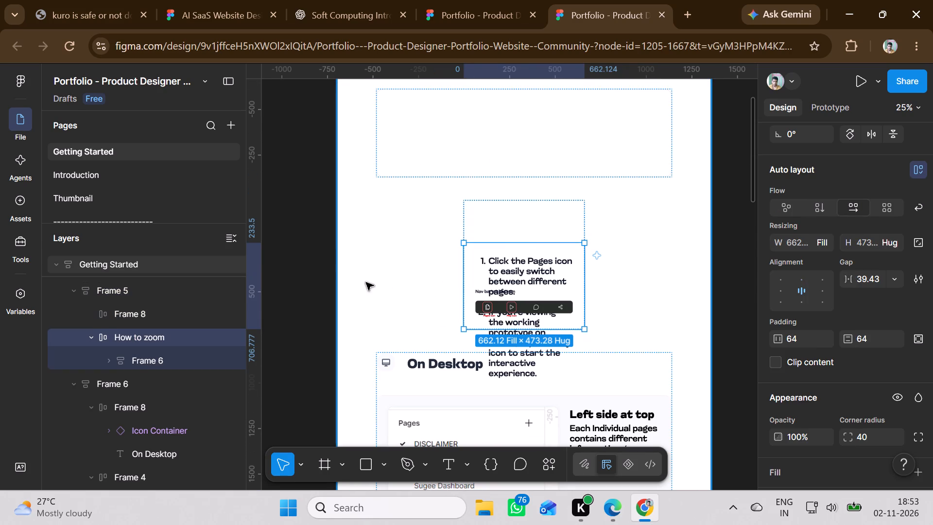
left_click(364, 281)
left_click(387, 308)
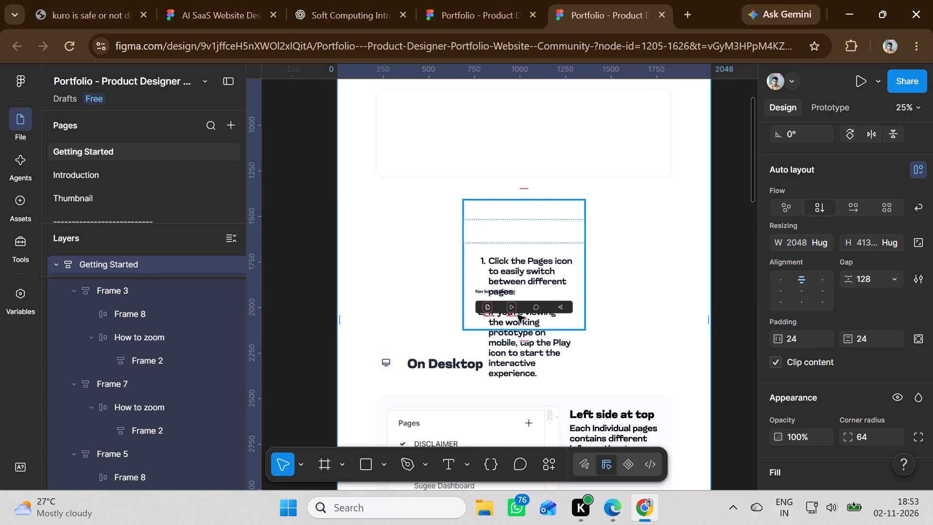
double_click(525, 286)
left_click_drag(525, 286, 552, 281)
scroll(552, 281, "down", 4)
scroll(552, 281, "up", 1)
scroll(552, 281, "down", 20)
scroll(552, 281, "down", 5)
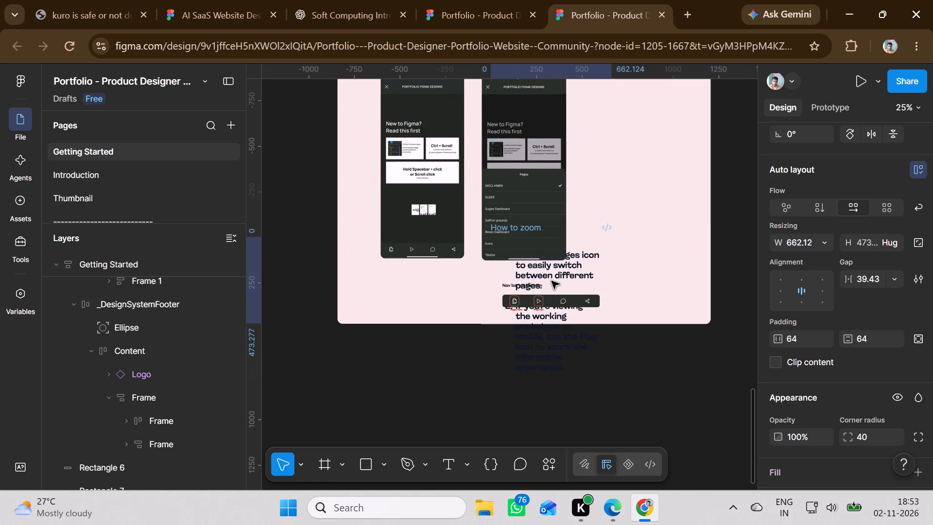
left_click_drag(552, 281, 609, 228)
scroll(592, 208, "down", 1)
scroll(592, 208, "up", 5)
scroll(592, 214, "down", 3)
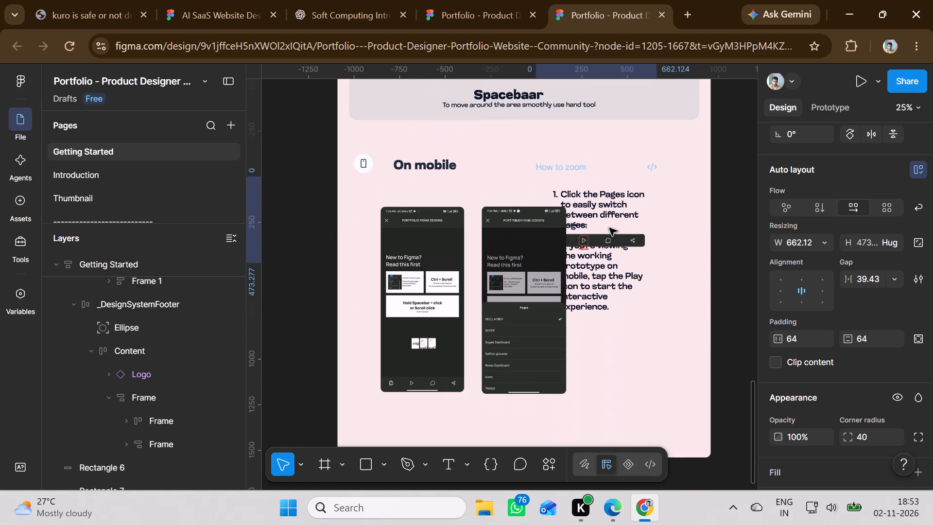
left_click_drag(609, 228, 630, 245)
Extend the pink background rectangle downward to a height of about 5104.
left_click(543, 425)
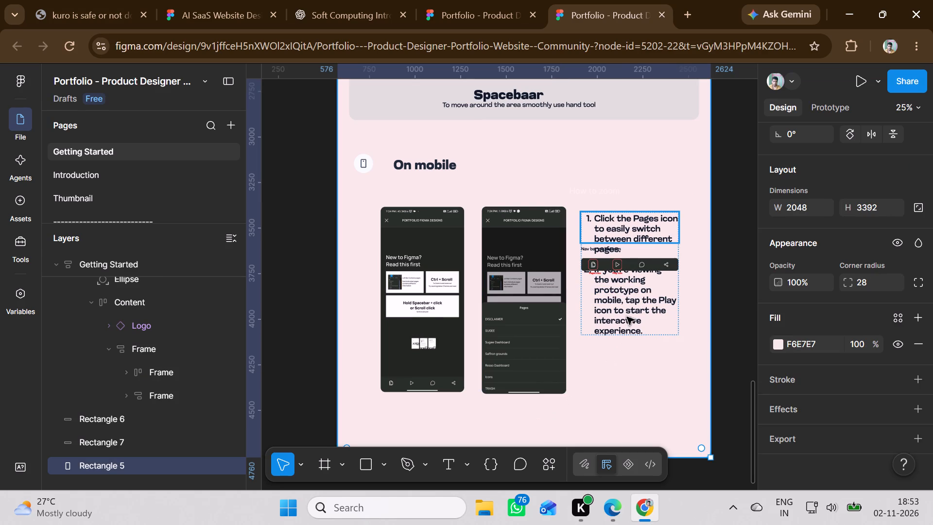
scroll(445, 337, "down", 3)
left_click_drag(506, 373, 505, 524)
Move the On Desktop heading from the Getting Started frame into the pink section, below the phone screenshots.
scroll(485, 364, "up", 10)
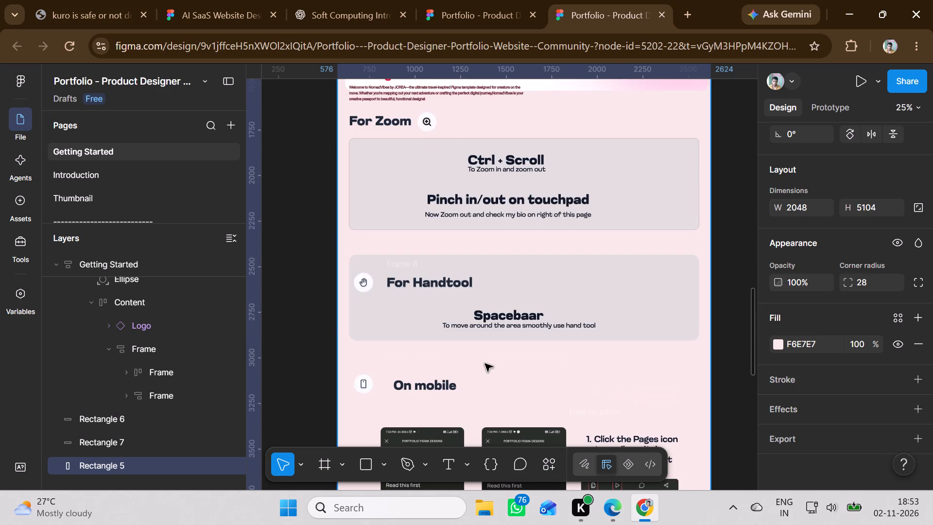
scroll(485, 364, "up", 9)
scroll(485, 363, "down", 2)
scroll(485, 363, "up", 4)
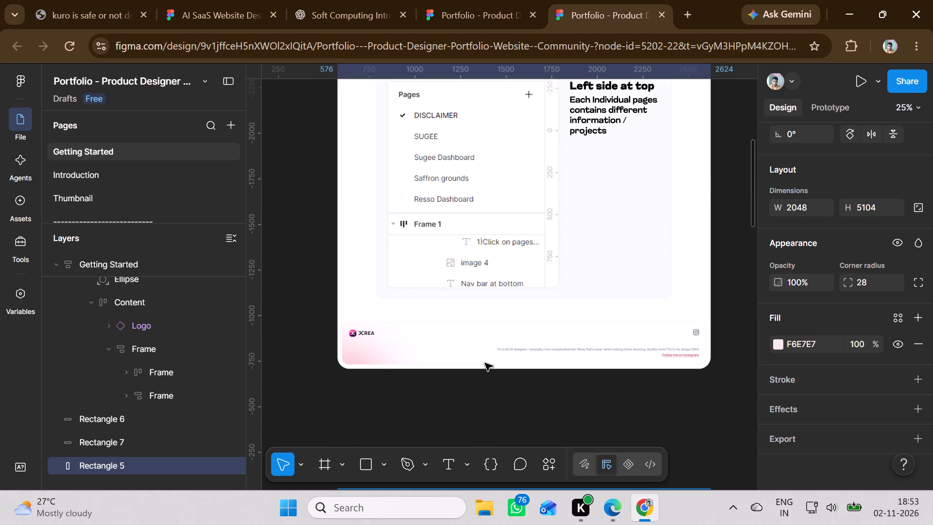
scroll(485, 363, "up", 3)
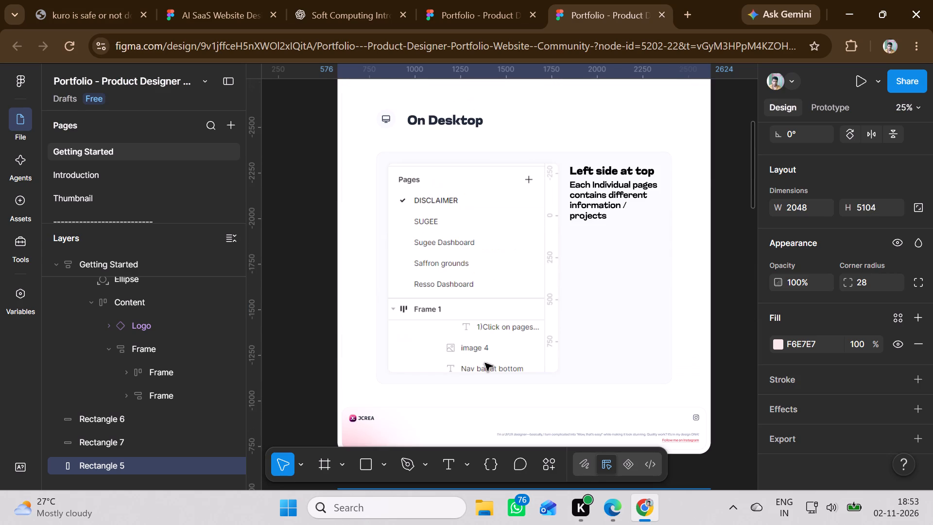
scroll(485, 363, "up", 5)
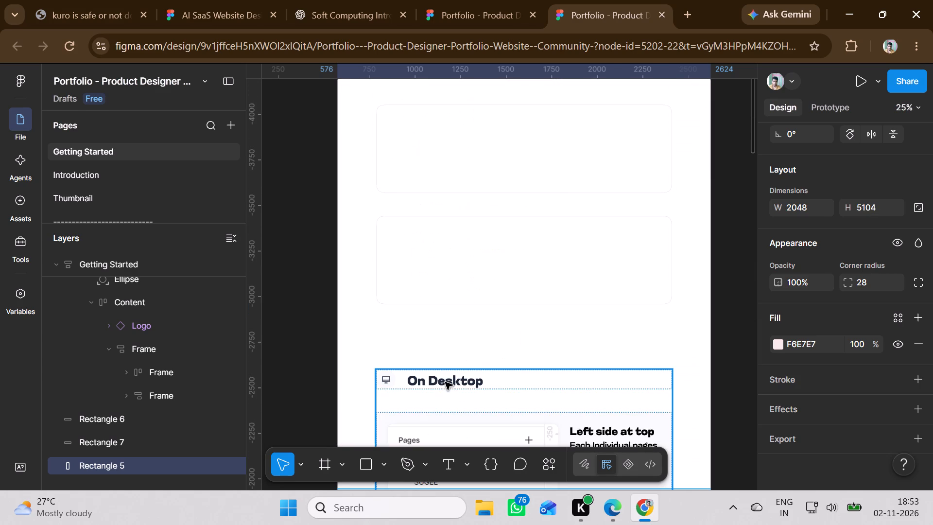
double_click(445, 382)
double_click(445, 382)
left_click_drag(445, 382, 442, 413)
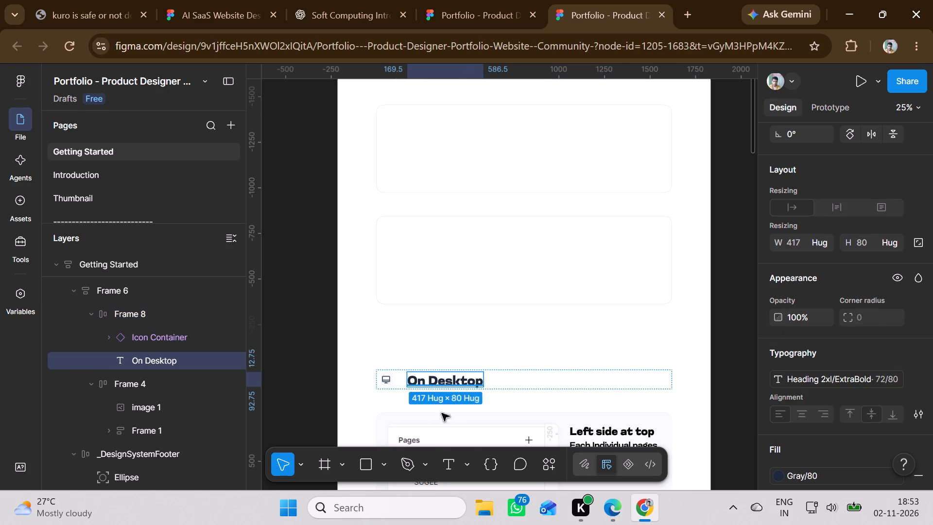
left_click_drag(442, 413, 440, 416)
scroll(437, 442, "down", 16)
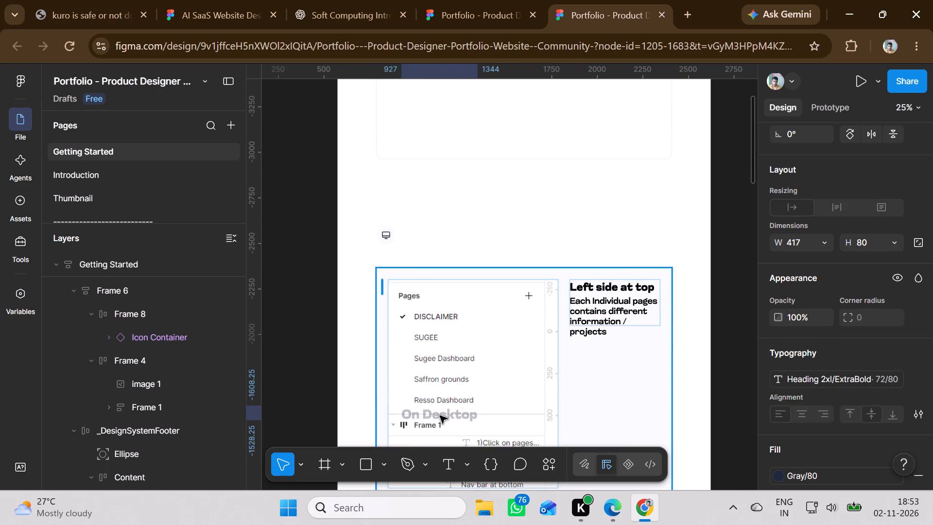
scroll(440, 416, "down", 4)
left_click_drag(440, 416, 440, 415)
scroll(440, 416, "down", 20)
scroll(440, 415, "down", 12)
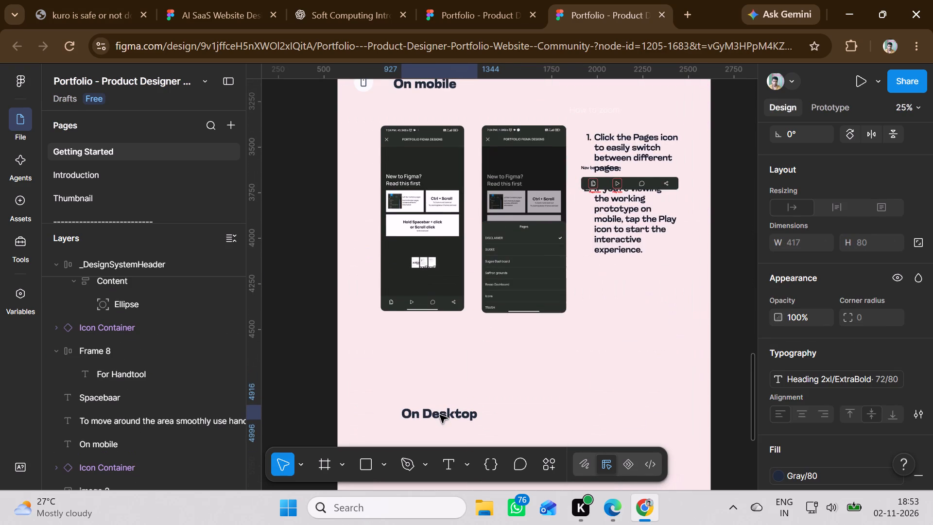
left_click_drag(440, 415, 431, 376)
scroll(440, 415, "up", 1)
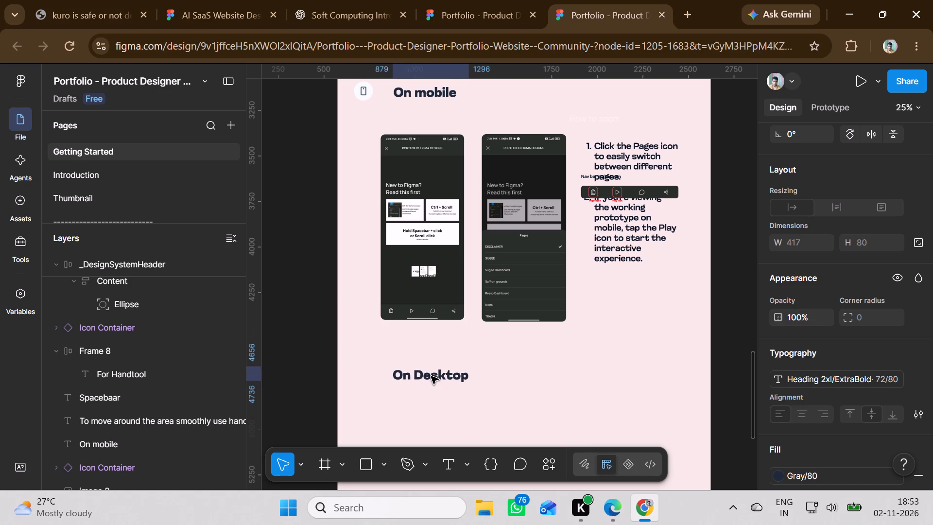
left_click_drag(431, 376, 435, 376)
Move the desktop icon from the Getting Started frame into the pink section, aligned to the left of the On Desktop heading.
scroll(457, 350, "up", 6)
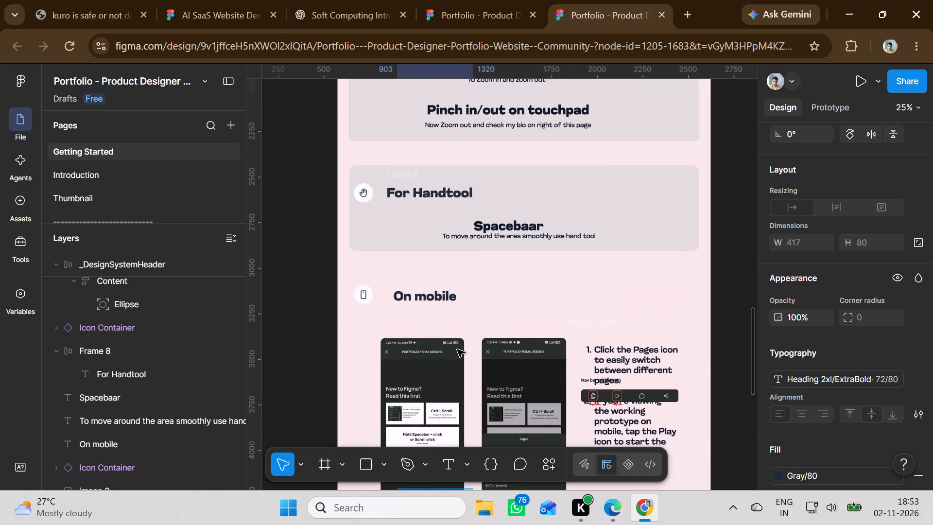
scroll(457, 350, "up", 20)
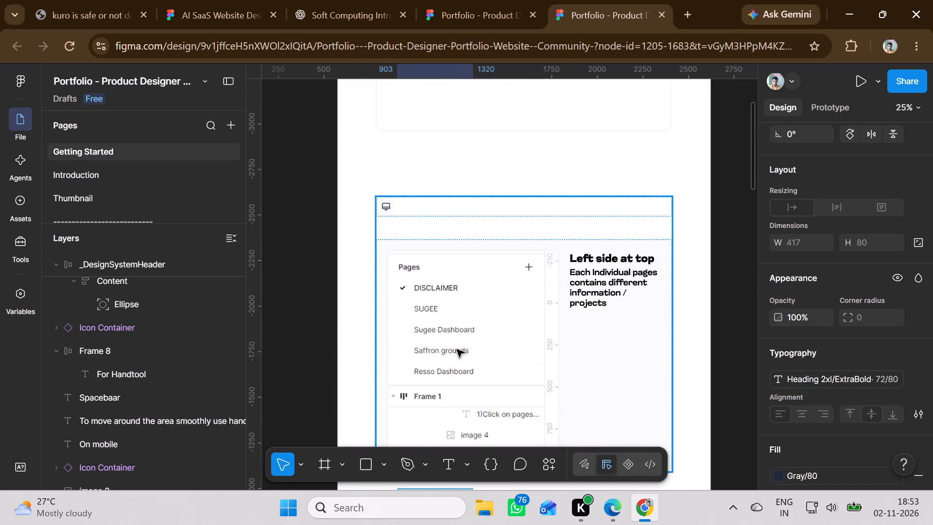
scroll(457, 350, "up", 6)
scroll(457, 350, "down", 6)
triple_click(387, 209)
left_click_drag(387, 209, 396, 333)
scroll(395, 333, "down", 8)
scroll(396, 333, "up", 1)
scroll(396, 333, "down", 19)
scroll(396, 333, "down", 18)
scroll(396, 333, "down", 19)
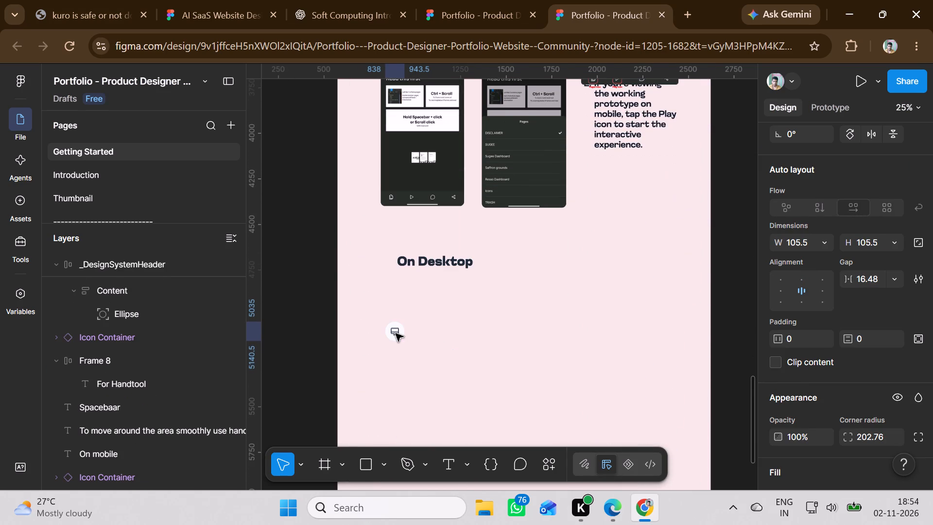
left_click_drag(396, 333, 378, 331)
scroll(387, 309, "up", 5)
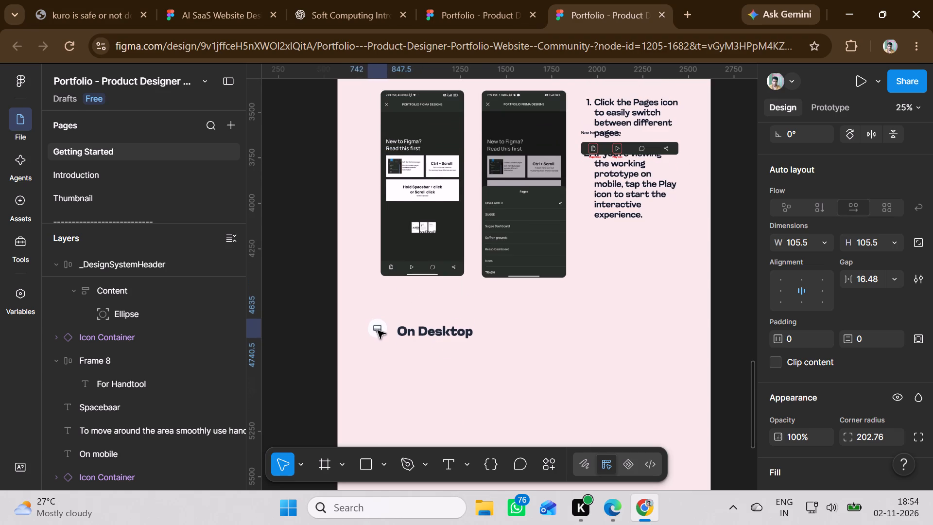
left_click_drag(378, 331, 373, 333)
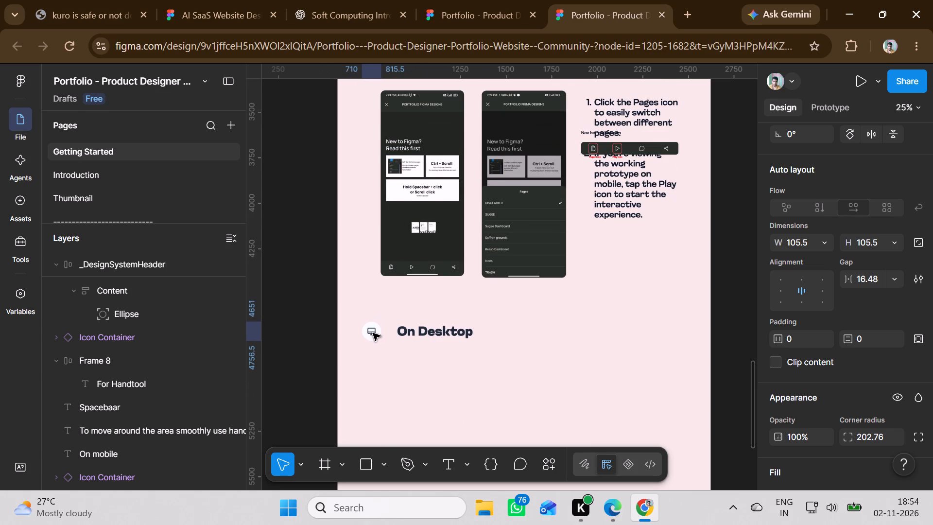
left_click_drag(373, 333, 372, 333)
left_click(403, 363)
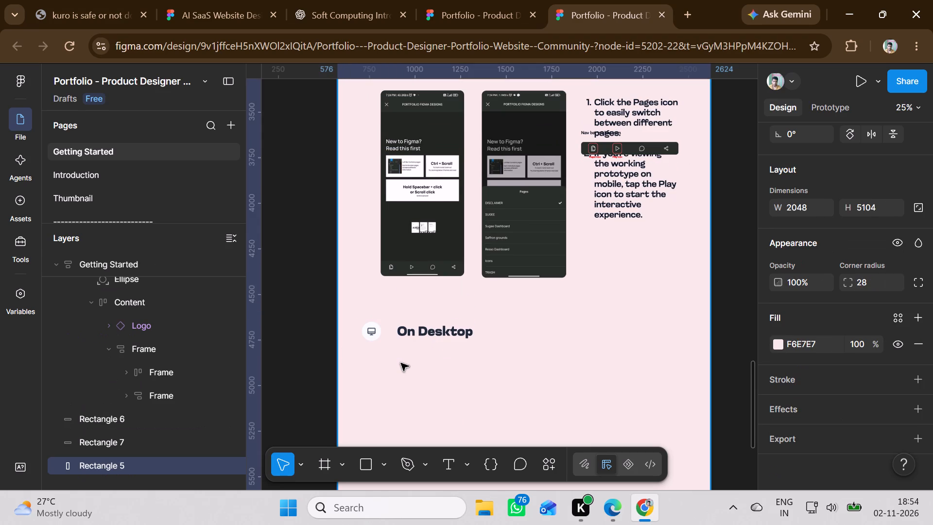
Move the desktop Pages list image from the Getting Started frame into the pink section, below the On Desktop heading.
scroll(431, 353, "up", 3)
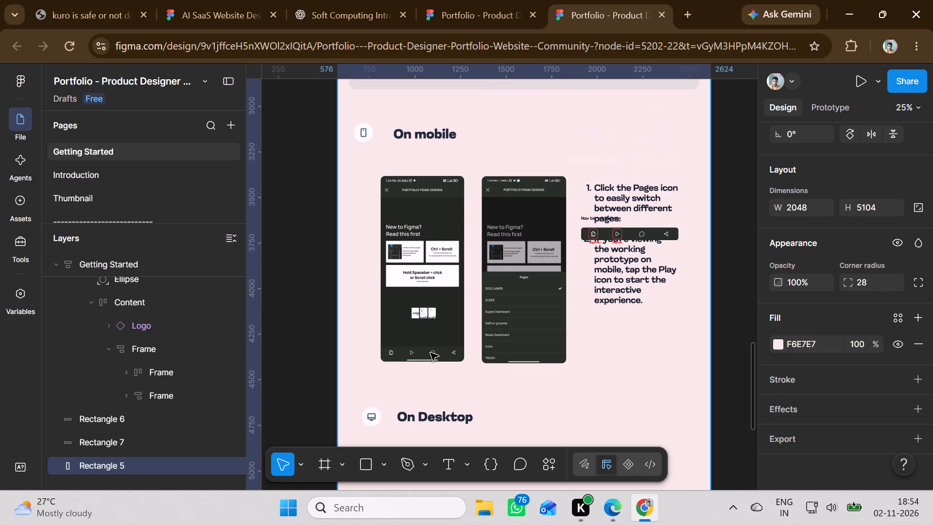
scroll(431, 353, "up", 1)
scroll(431, 353, "down", 1)
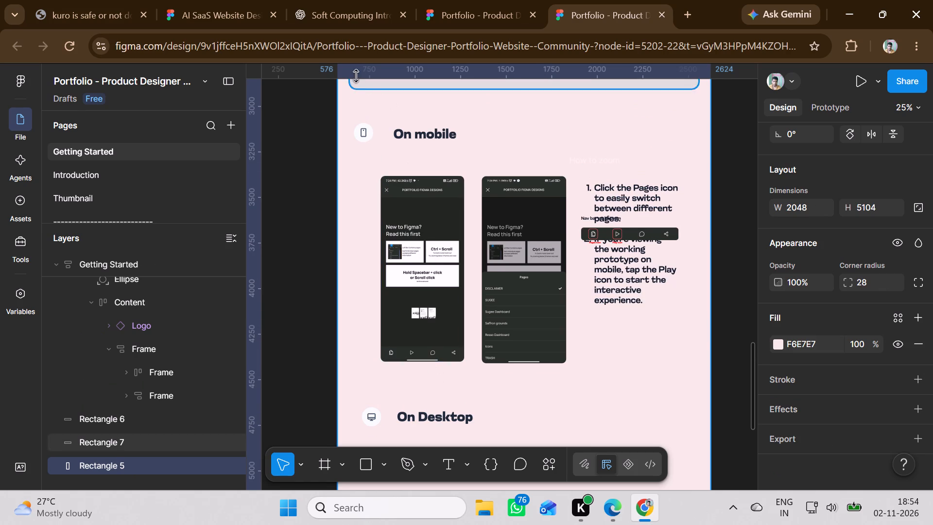
scroll(489, 297, "up", 12)
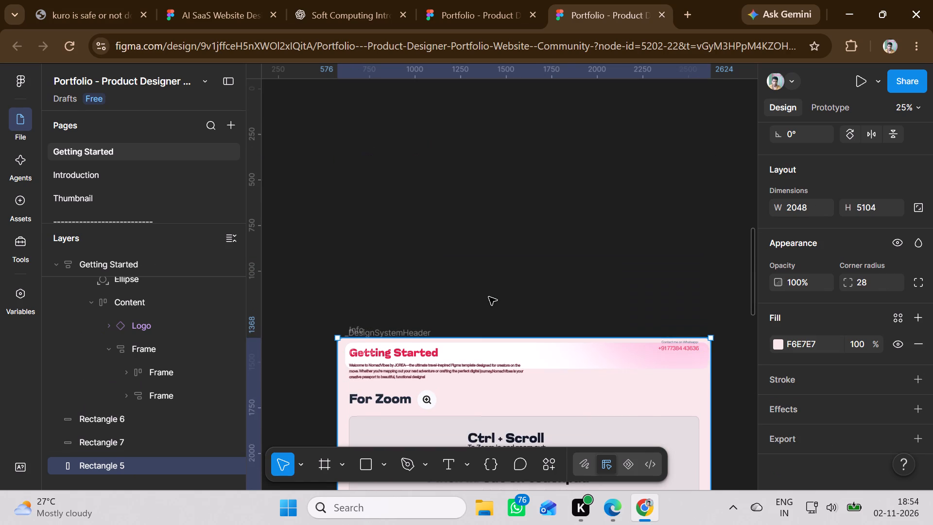
scroll(489, 297, "up", 13)
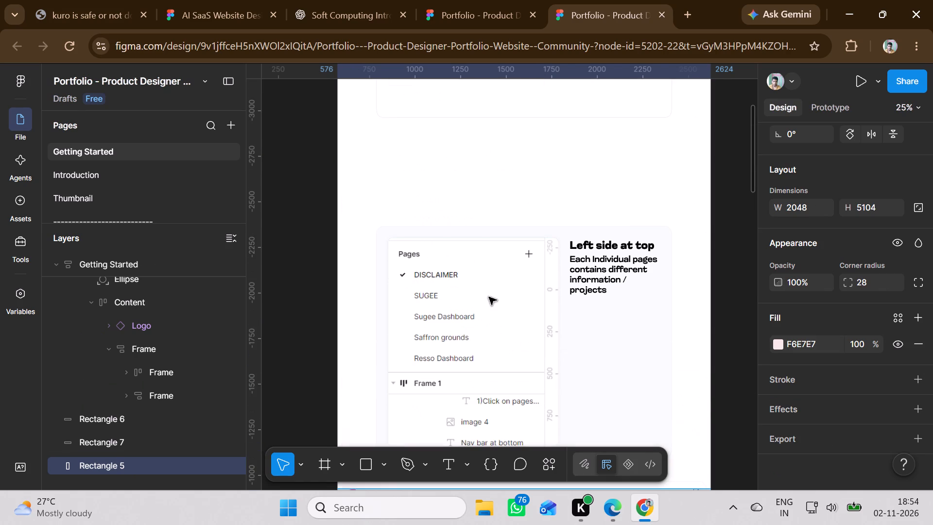
scroll(489, 297, "up", 2)
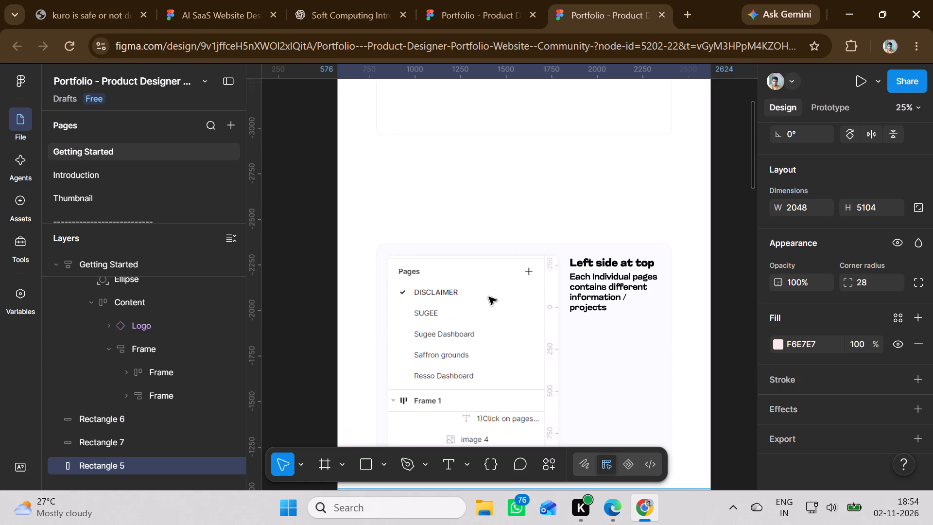
scroll(489, 297, "up", 1)
scroll(489, 297, "down", 1)
scroll(489, 297, "up", 5)
scroll(489, 297, "down", 4)
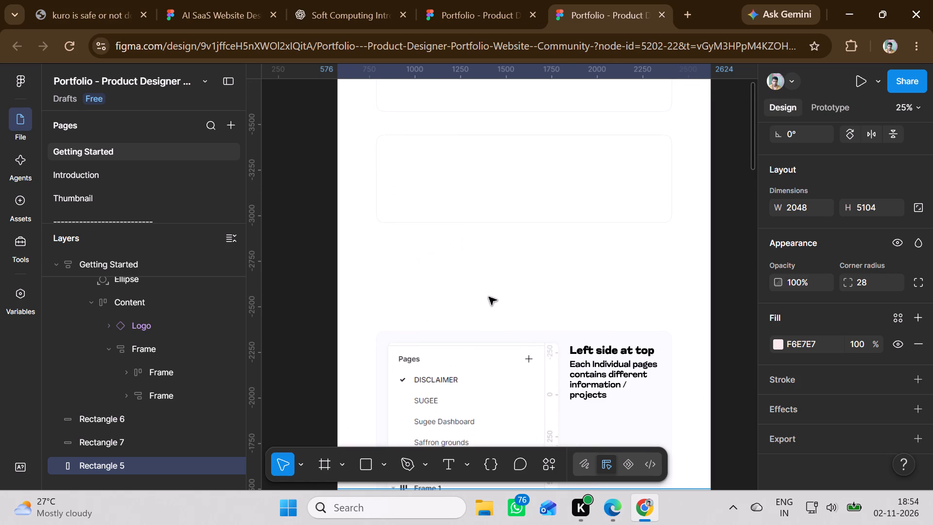
scroll(459, 313, "down", 3)
triple_click(450, 322)
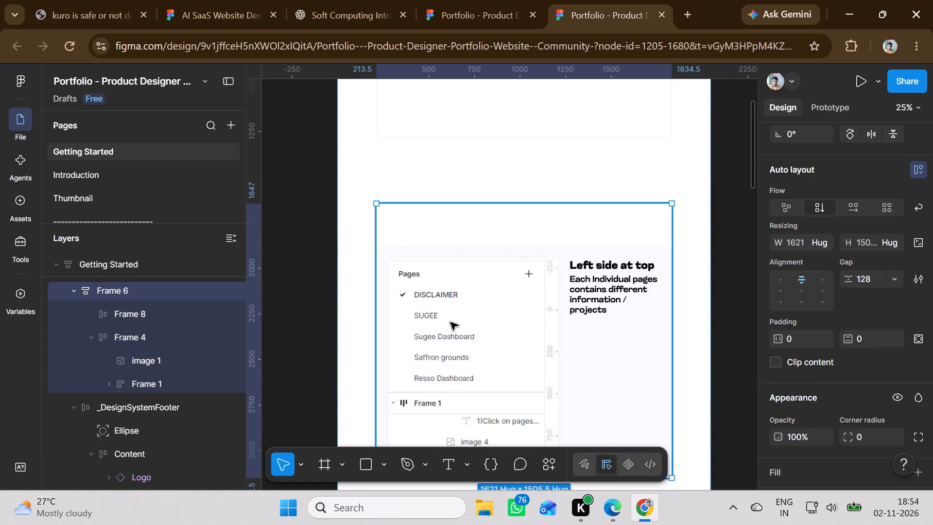
scroll(450, 322, "down", 4)
left_click_drag(454, 298, 454, 389)
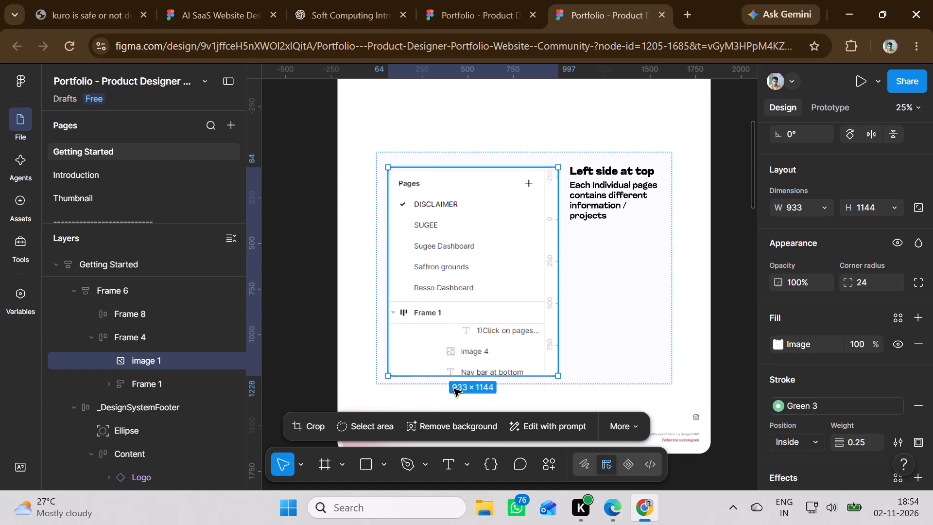
left_click_drag(454, 389, 452, 383)
scroll(454, 395, "down", 14)
scroll(452, 383, "down", 13)
left_click_drag(452, 383, 452, 383)
scroll(452, 383, "down", 16)
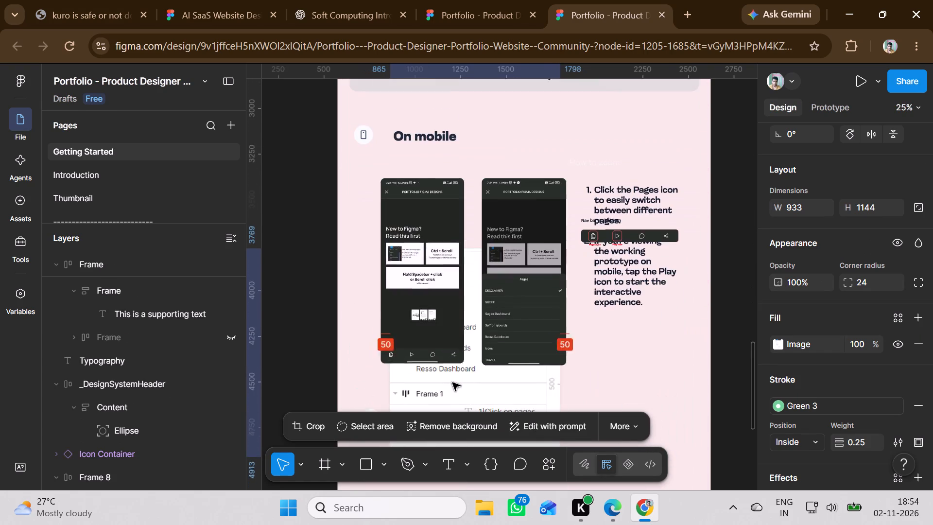
scroll(452, 383, "down", 2)
left_click_drag(452, 383, 456, 370)
scroll(452, 378, "down", 4)
left_click_drag(456, 370, 456, 343)
left_click(581, 336)
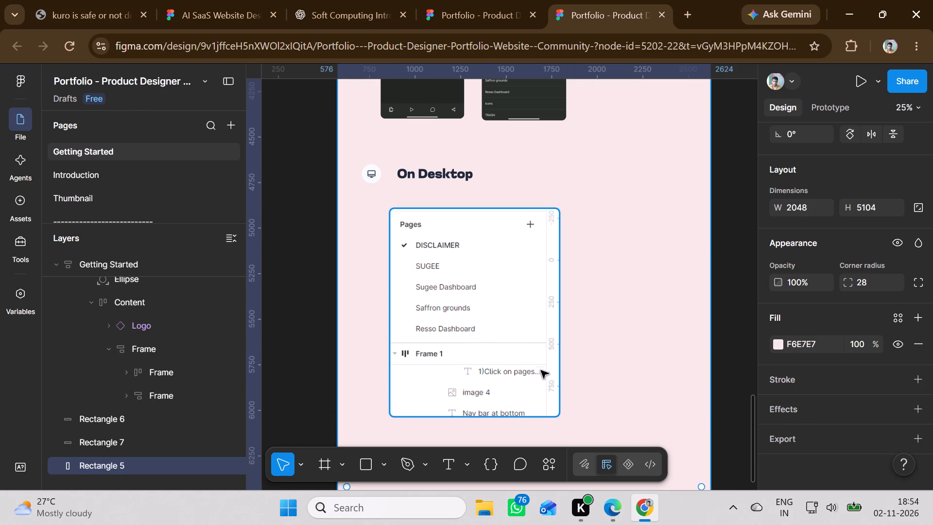
Move the Left side at top text block from the Getting Started frame into the pink section, beside the desktop Pages list image.
scroll(550, 375, "up", 3)
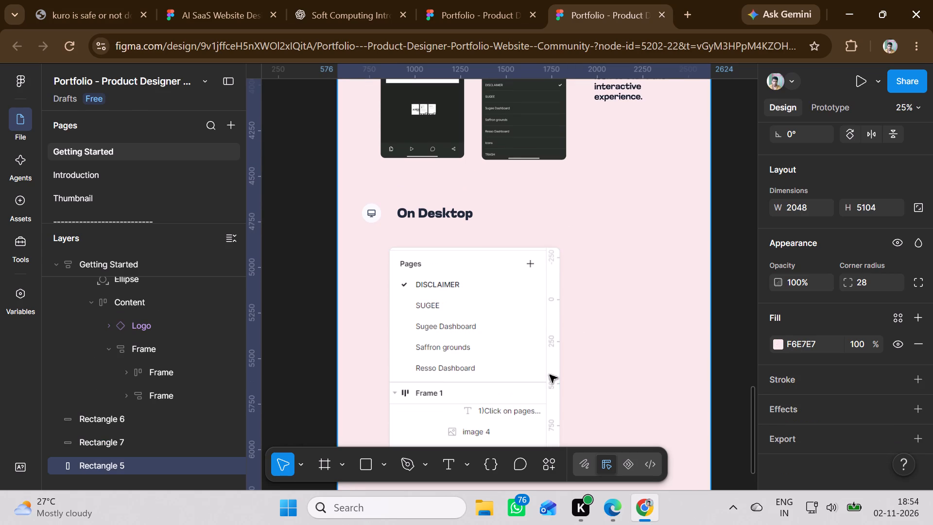
scroll(550, 375, "up", 8)
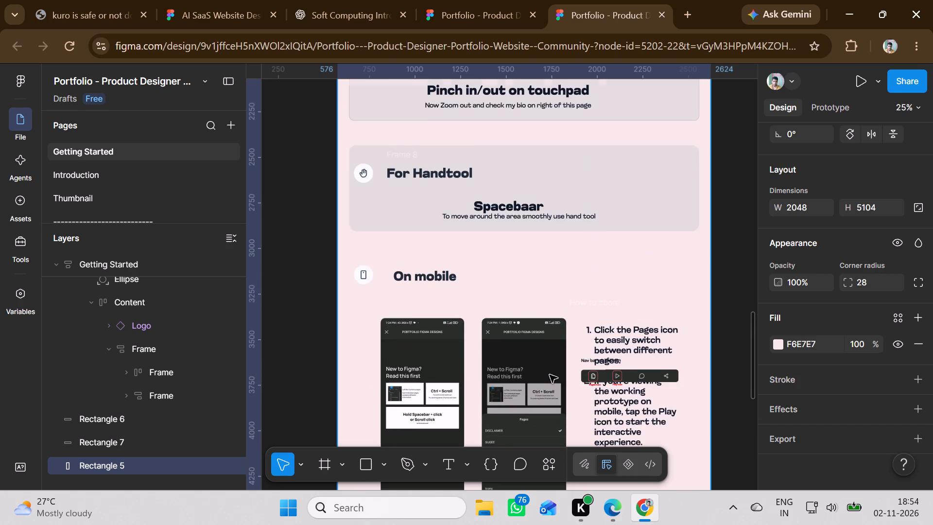
scroll(550, 375, "up", 3)
scroll(550, 375, "down", 1)
scroll(550, 375, "up", 15)
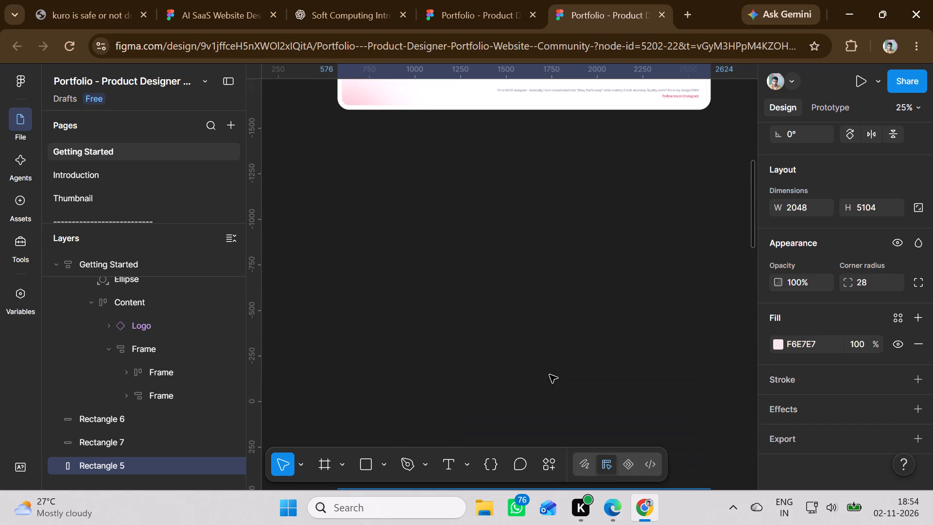
scroll(550, 375, "up", 12)
scroll(550, 375, "down", 5)
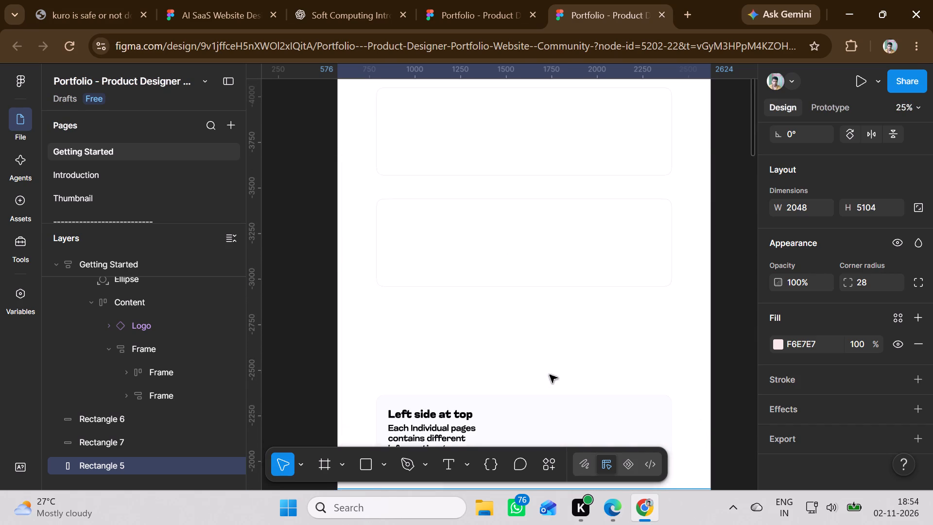
scroll(550, 375, "down", 2)
triple_click(410, 349)
left_click_drag(411, 348, 435, 385)
scroll(435, 385, "down", 11)
scroll(435, 385, "up", 1)
scroll(435, 385, "down", 17)
scroll(435, 385, "up", 1)
scroll(435, 385, "down", 7)
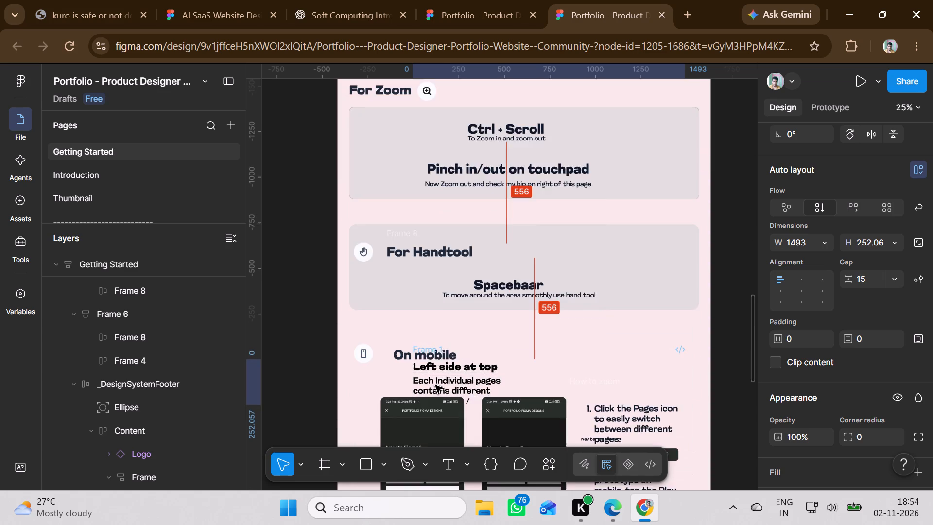
left_click_drag(435, 385, 603, 313)
scroll(435, 385, "down", 10)
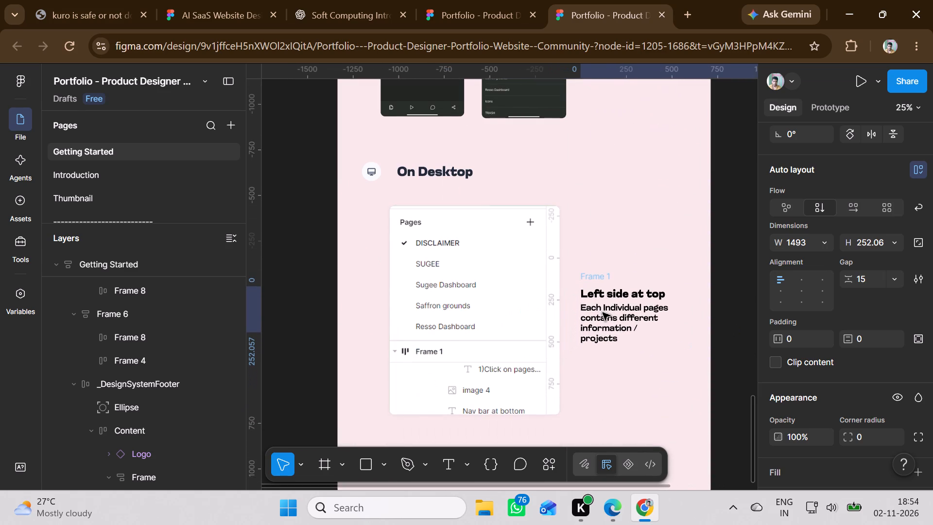
left_click_drag(603, 313, 621, 310)
left_click(644, 379)
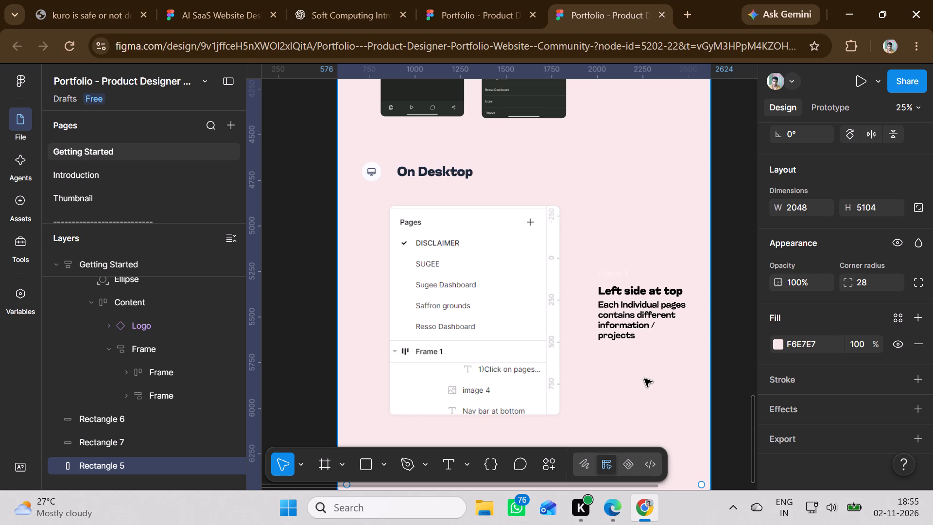
Draw a rectangle about 578 × 106 over the On Desktop heading.
left_click(372, 468)
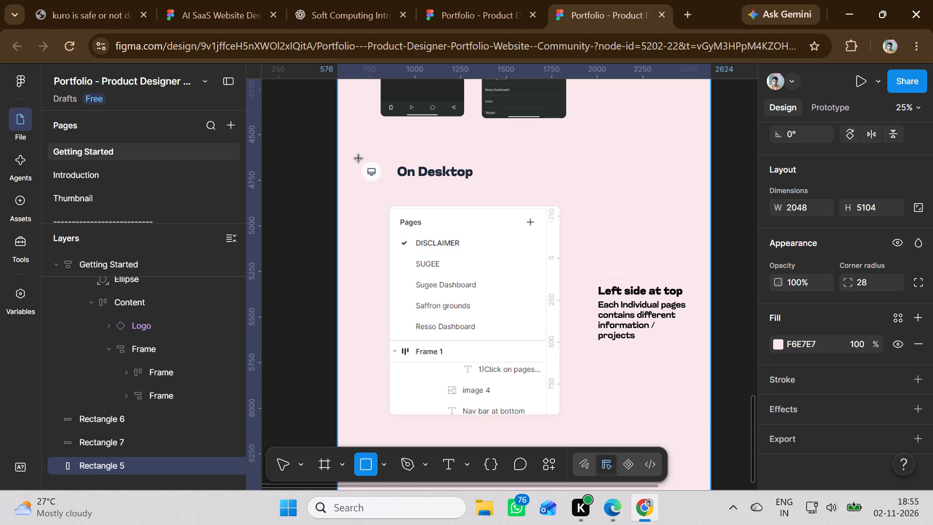
left_click_drag(392, 158, 462, 182)
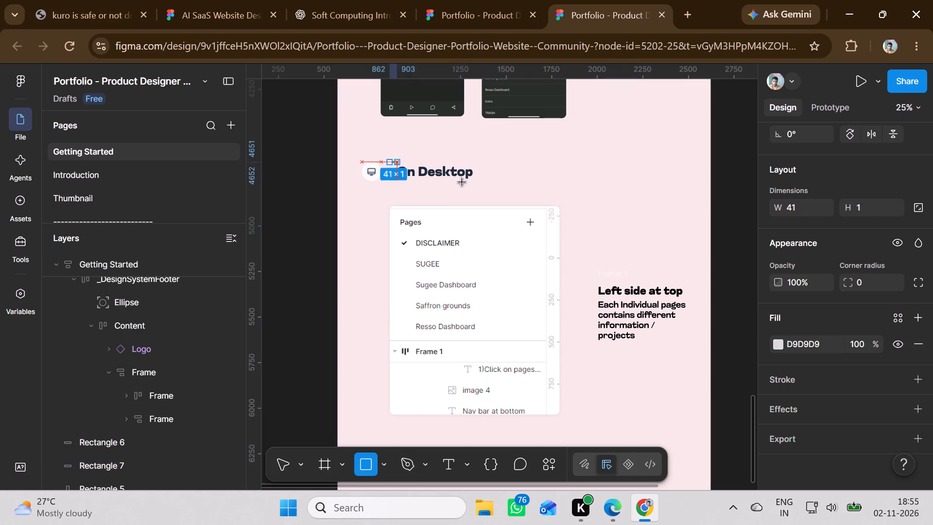
left_click_drag(462, 182, 495, 184)
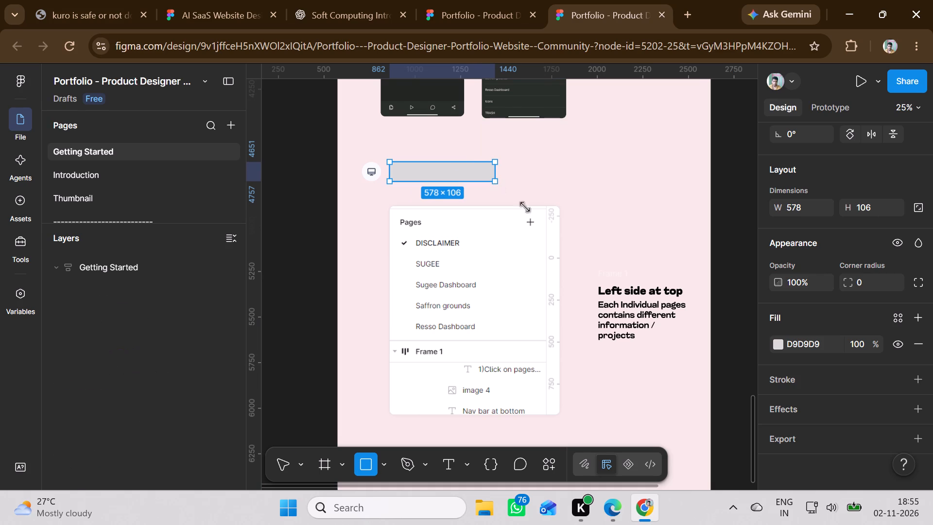
Add a dark grey 565353 stroke to the new rectangle over the On Desktop heading.
scroll(843, 348, "down", 3)
left_click(817, 374)
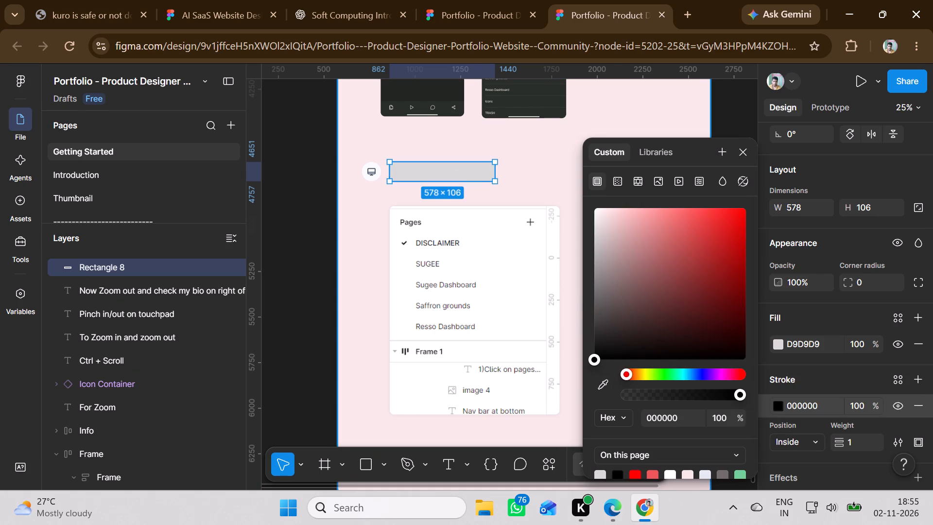
left_click(598, 308)
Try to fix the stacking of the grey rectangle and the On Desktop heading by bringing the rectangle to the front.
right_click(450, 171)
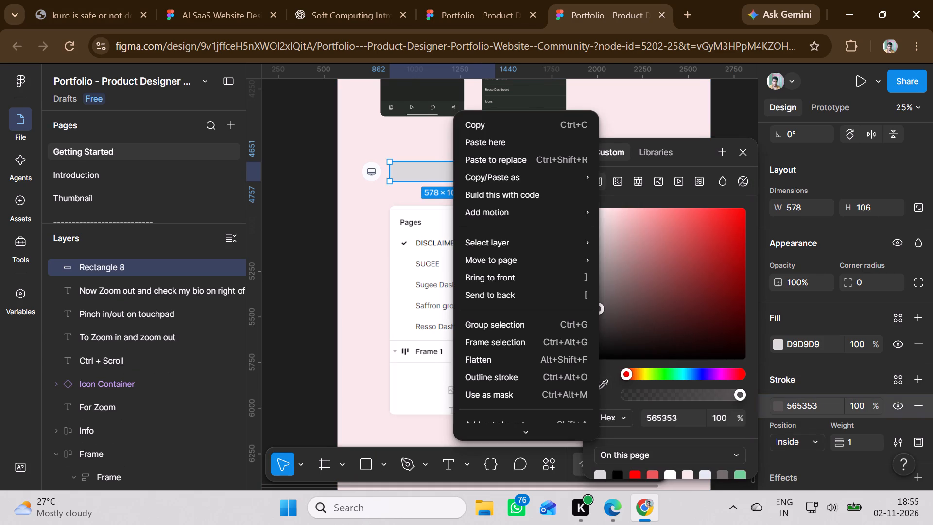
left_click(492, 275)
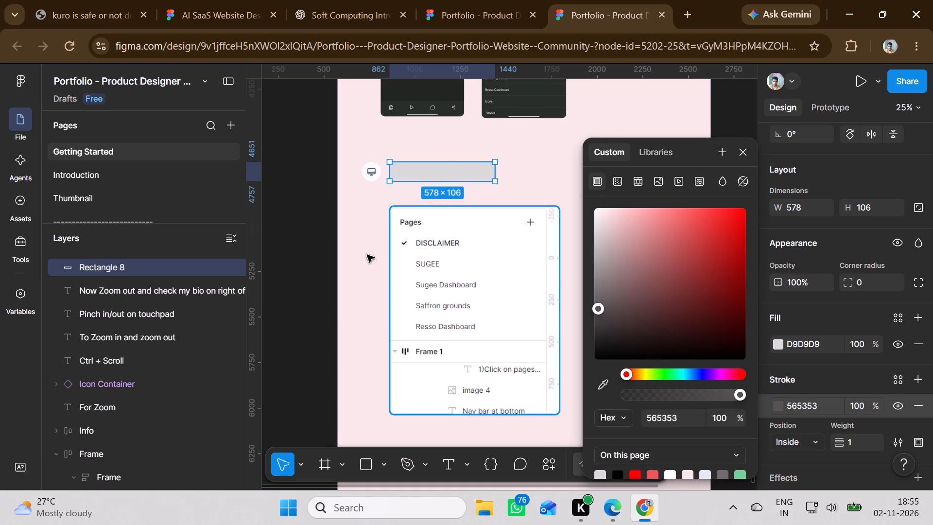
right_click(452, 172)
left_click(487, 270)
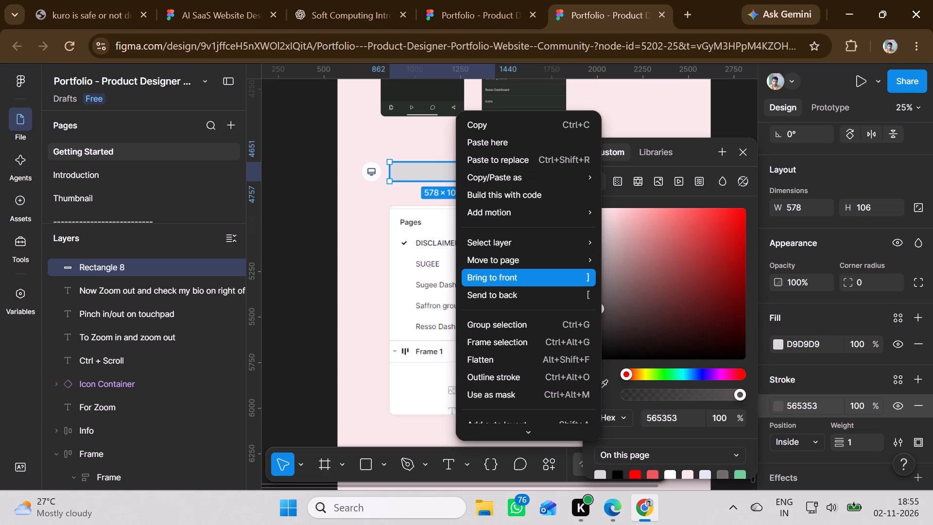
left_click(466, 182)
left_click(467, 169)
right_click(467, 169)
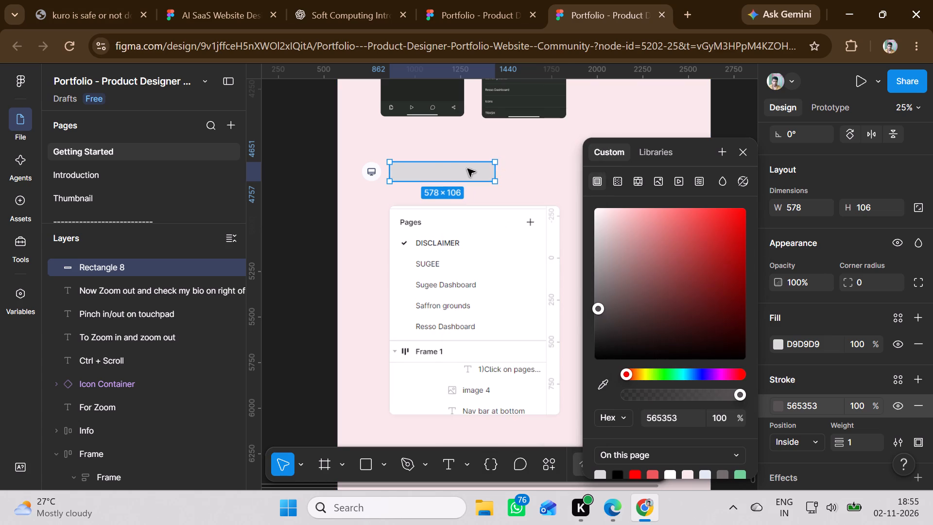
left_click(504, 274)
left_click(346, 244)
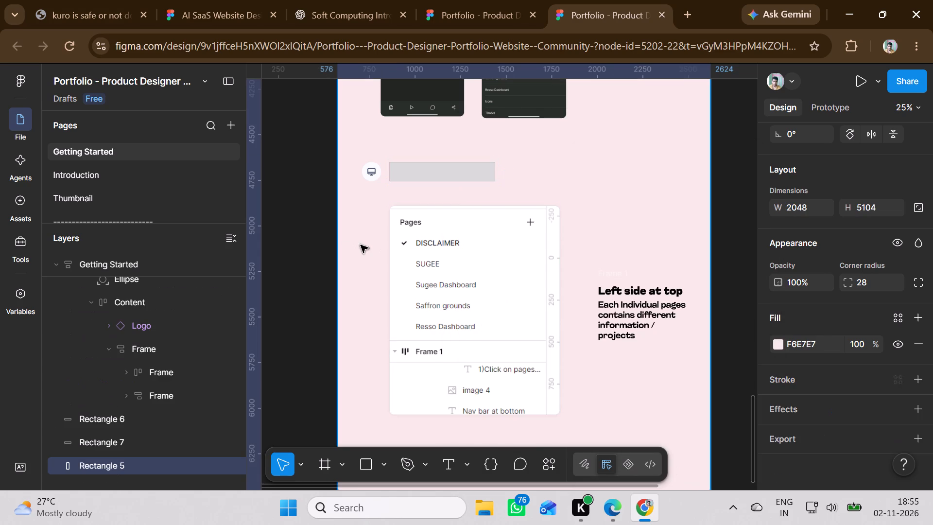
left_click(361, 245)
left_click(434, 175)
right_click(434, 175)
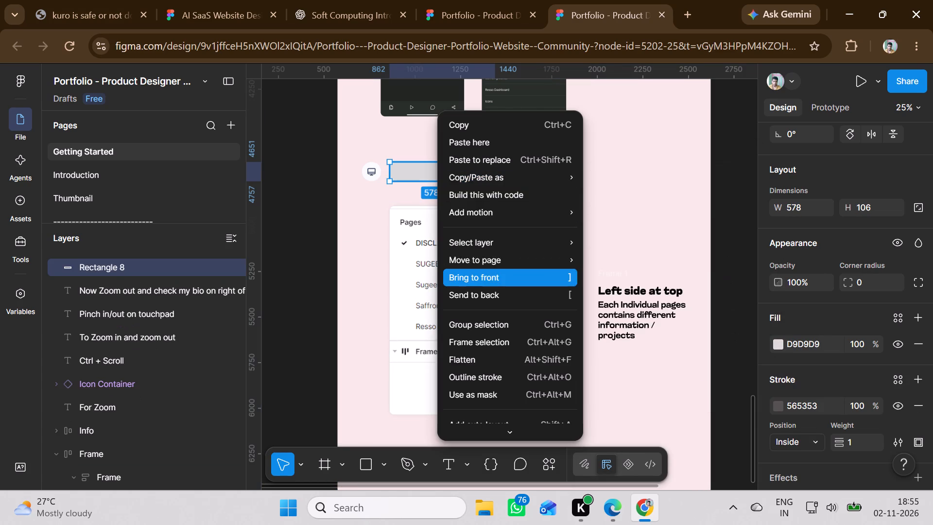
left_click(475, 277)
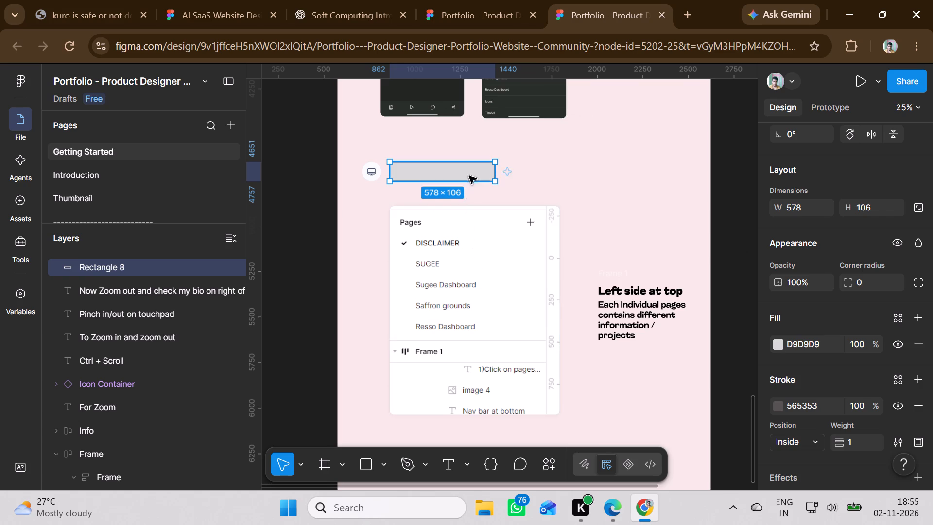
Send the grey rectangle to the back, followed by the pink background, so the rectangle sits between the background and the On Desktop heading.
right_click(469, 175)
left_click(500, 287)
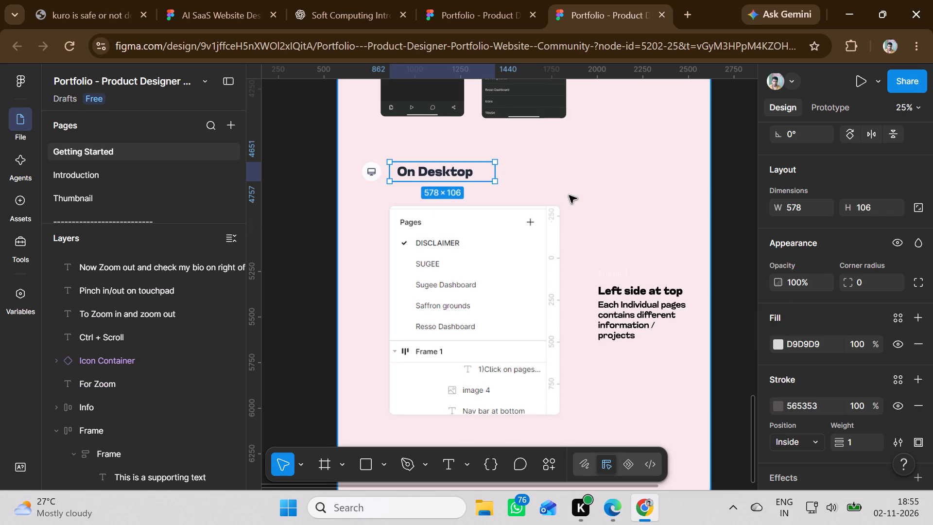
left_click(565, 190)
right_click(630, 180)
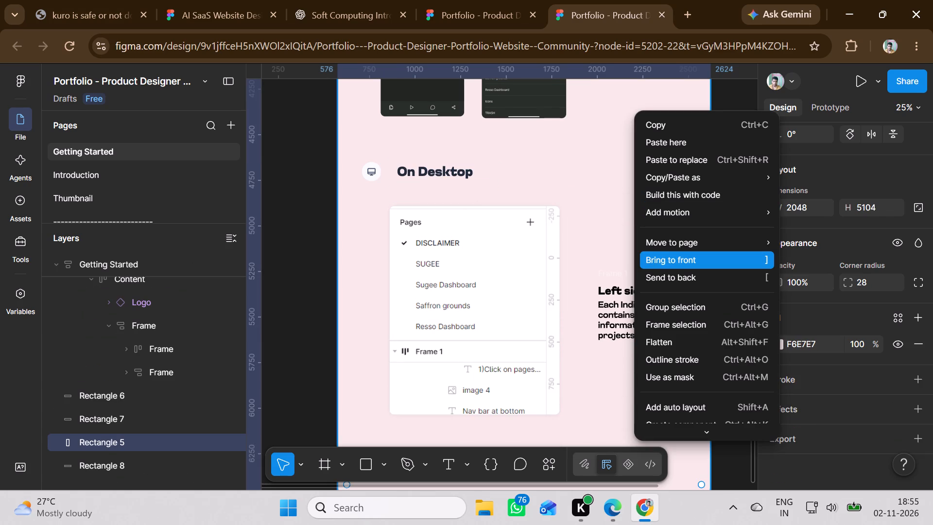
left_click(659, 276)
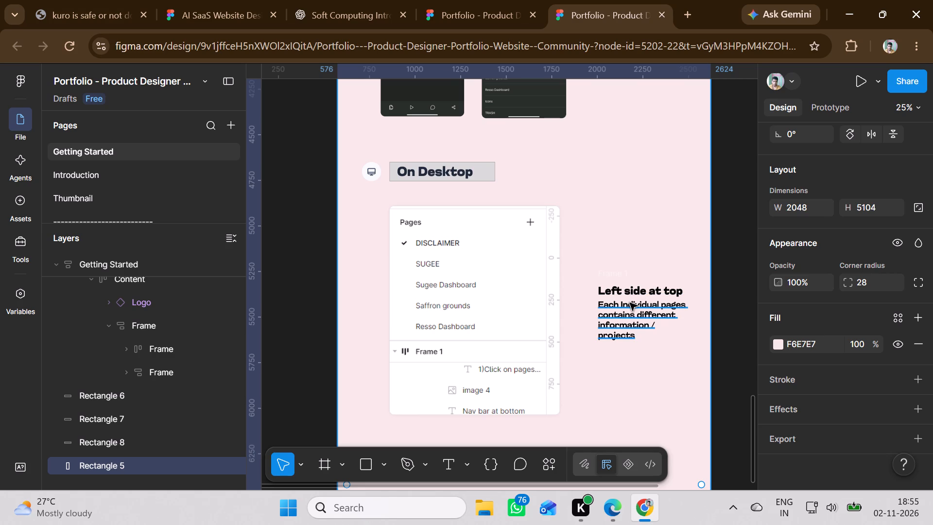
Set the corner radius of the grey rectangle behind the On Desktop heading to 29.
left_click(494, 172)
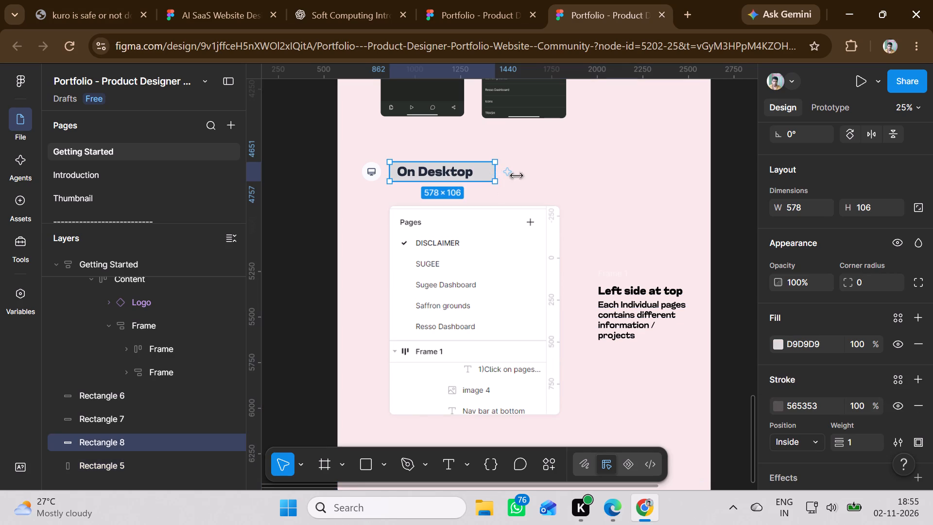
left_click(871, 287)
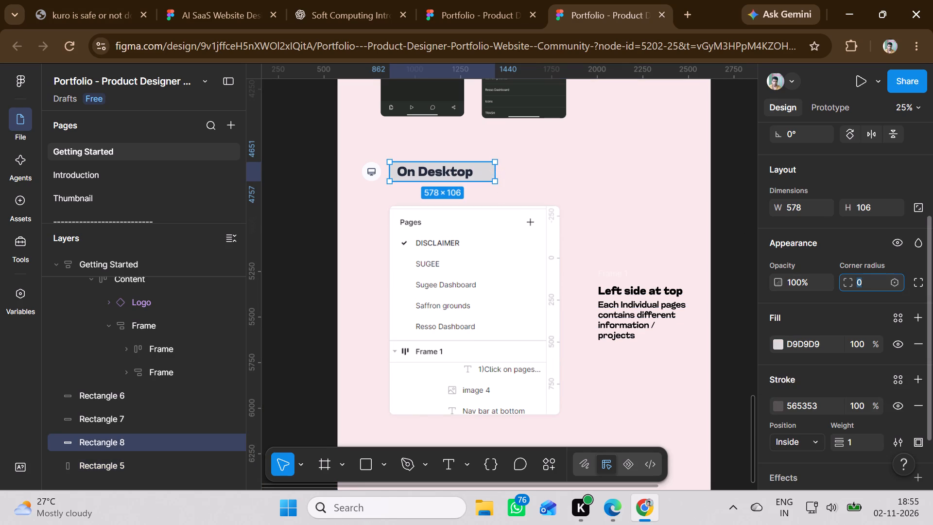
key("Up")
key("Up")
key("Up")
key("Up")
key("Up")
key("Up")
key("Up")
key("Up")
key("Up")
key("Up")
key("Up")
key("Up")
key("Up")
key("Up")
key("Up")
key("Up")
key("Up")
key("Up")
key("Up")
key("Up")
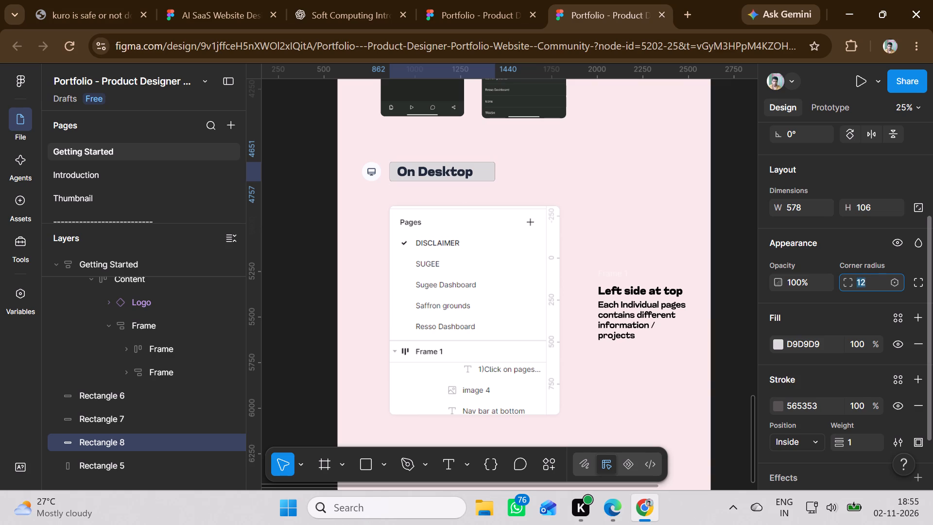
key("Up")
key("Up")
key("Up")
key("Up")
key("Up")
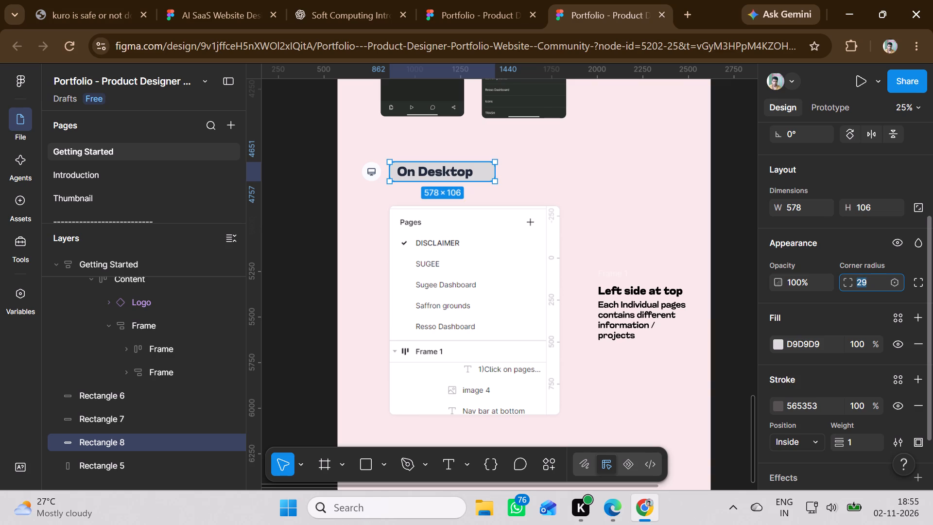
Add a drop shadow with a Y offset of 9 to the grey rectangle behind the On Desktop heading.
scroll(864, 397, "down", 3)
scroll(864, 397, "up", 3)
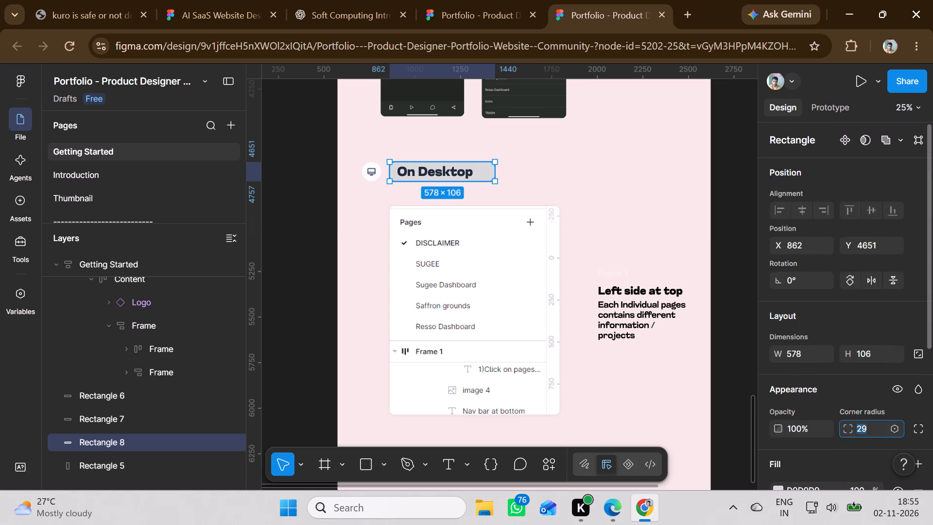
scroll(864, 397, "down", 7)
left_click(828, 415)
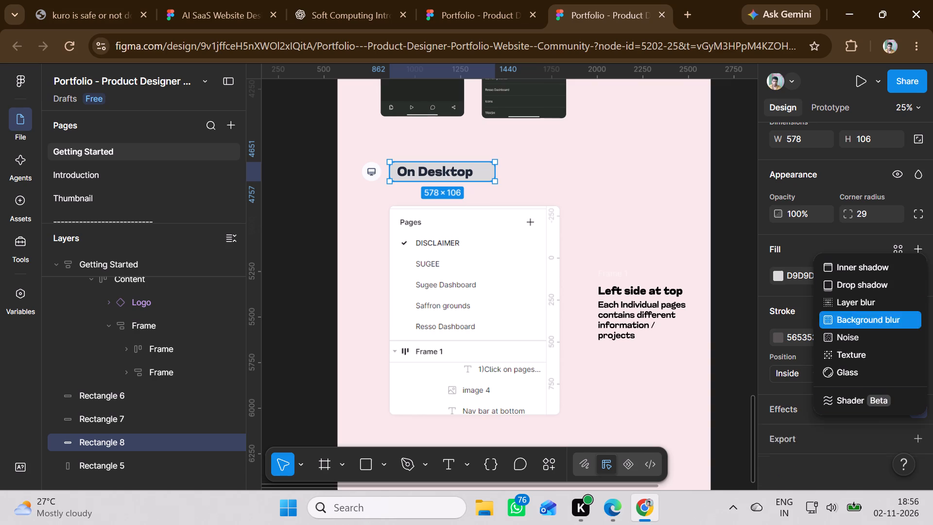
left_click(853, 279)
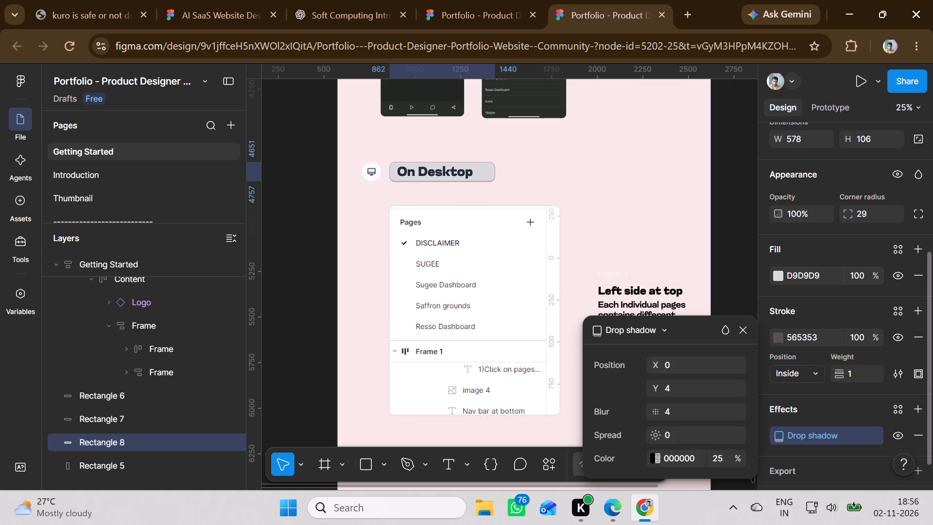
left_click(693, 388)
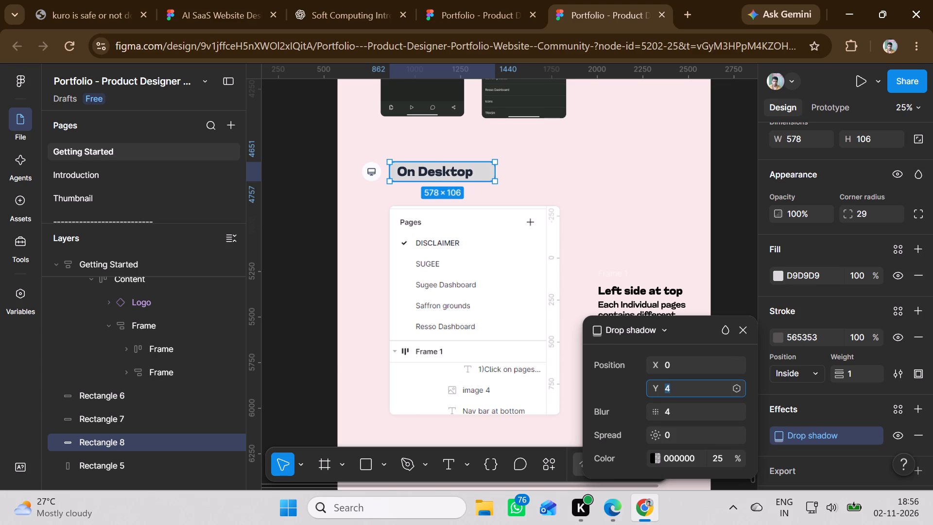
key("Up")
key("Up")
key("Up")
key("Up")
key("Up")
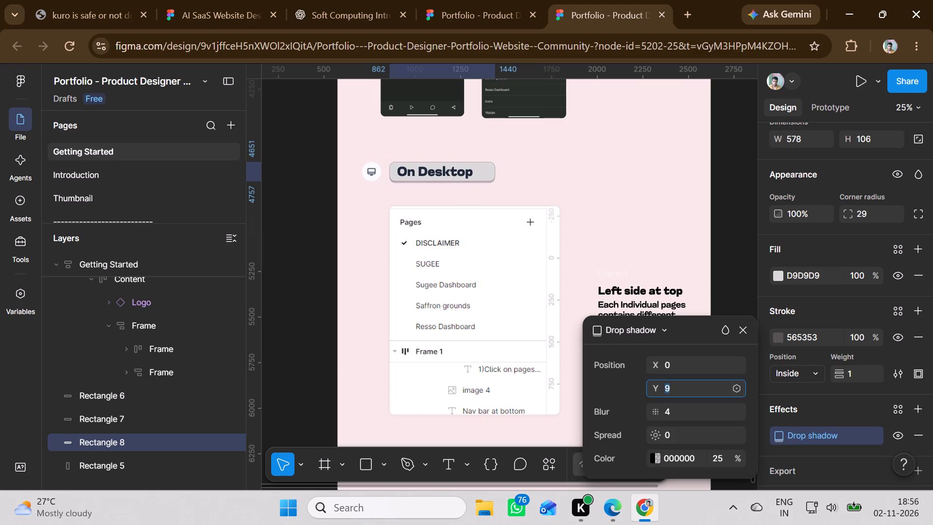
left_click(605, 175)
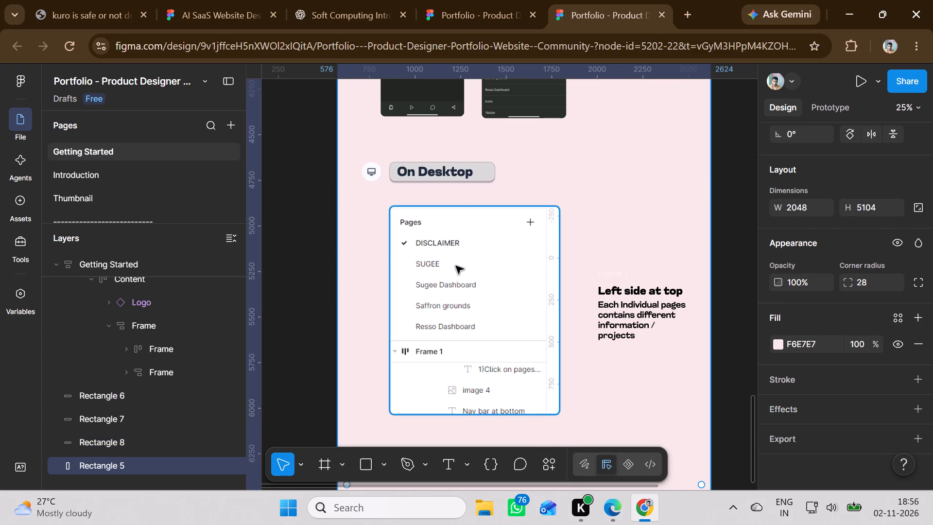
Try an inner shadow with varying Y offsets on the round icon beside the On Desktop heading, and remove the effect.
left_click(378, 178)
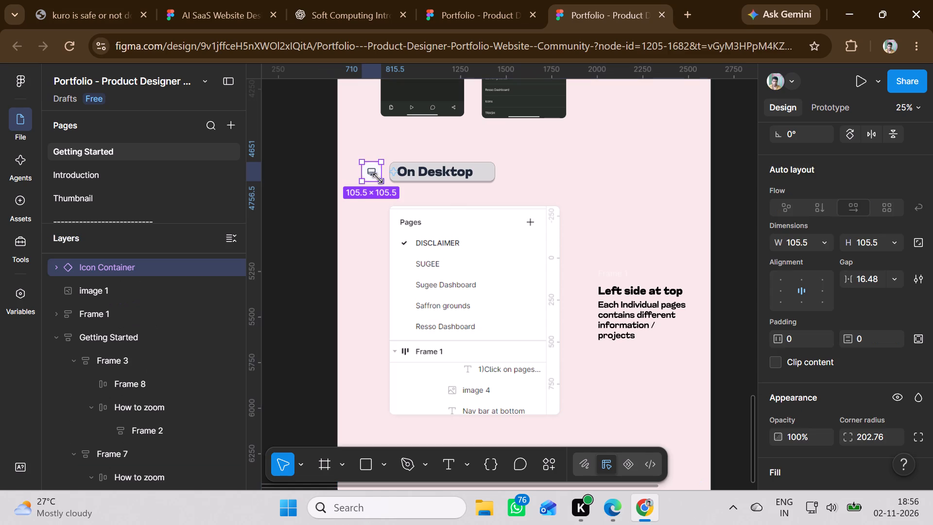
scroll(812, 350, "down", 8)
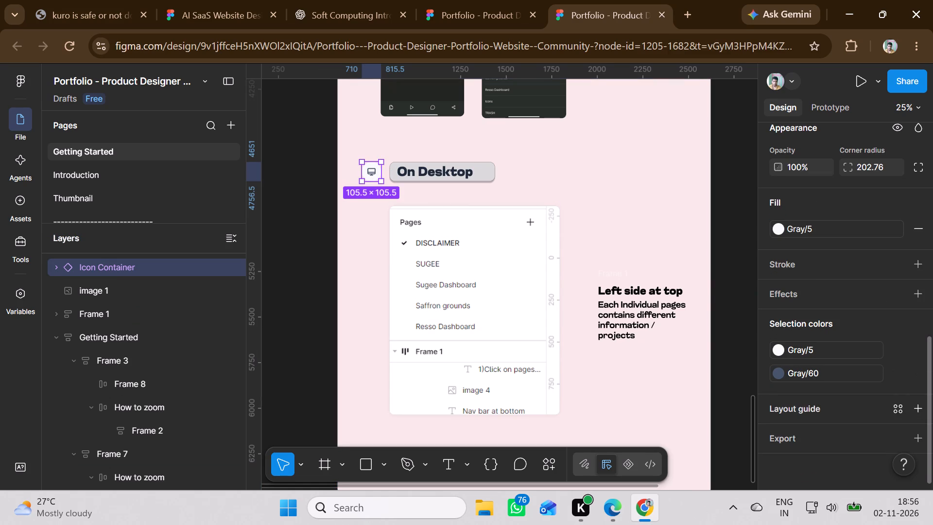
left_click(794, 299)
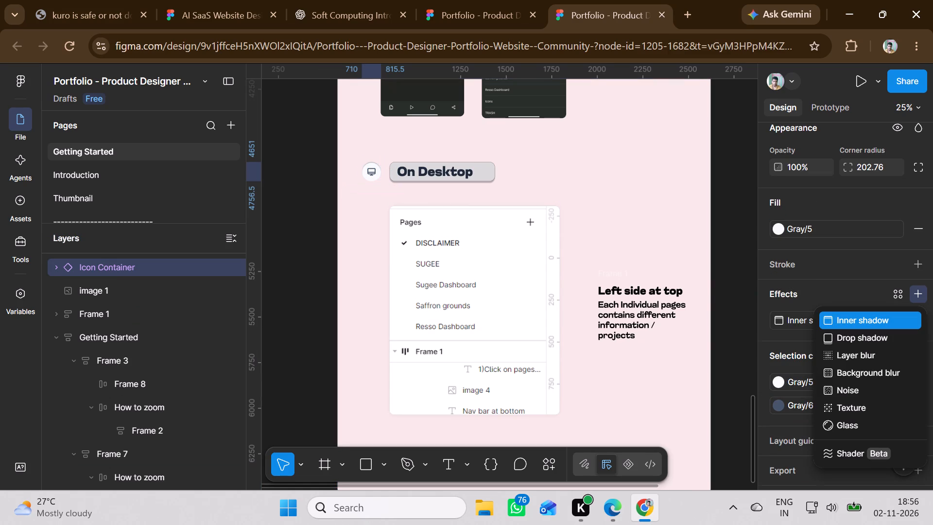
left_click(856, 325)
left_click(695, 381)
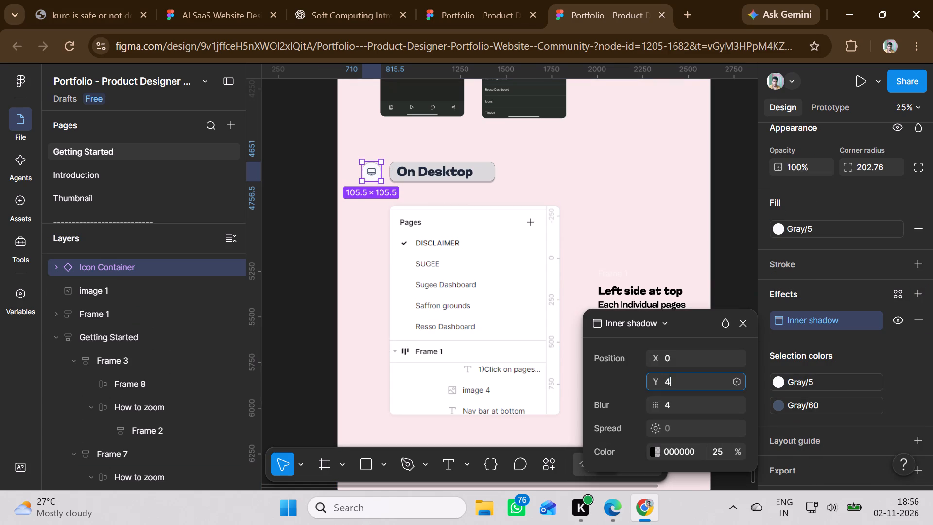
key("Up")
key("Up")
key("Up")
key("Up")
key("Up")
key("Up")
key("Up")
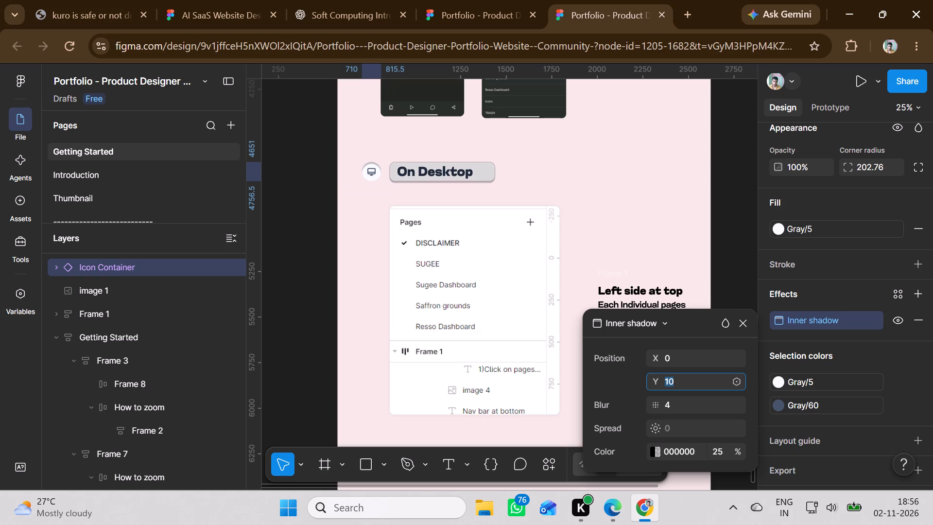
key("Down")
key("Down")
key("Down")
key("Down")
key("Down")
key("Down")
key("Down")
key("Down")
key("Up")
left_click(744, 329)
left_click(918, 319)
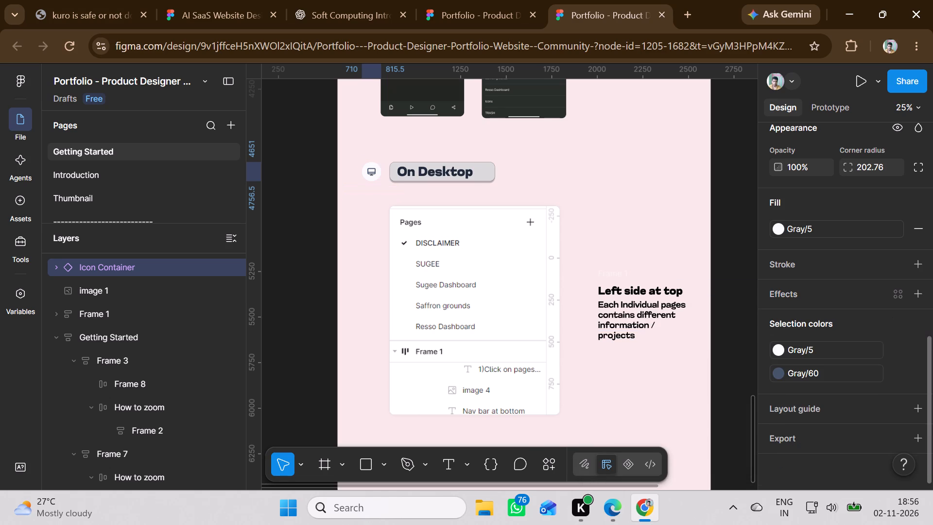
Add a drop shadow with a Y offset of 13 to the round icon beside the On Desktop heading.
left_click(803, 300)
left_click(852, 338)
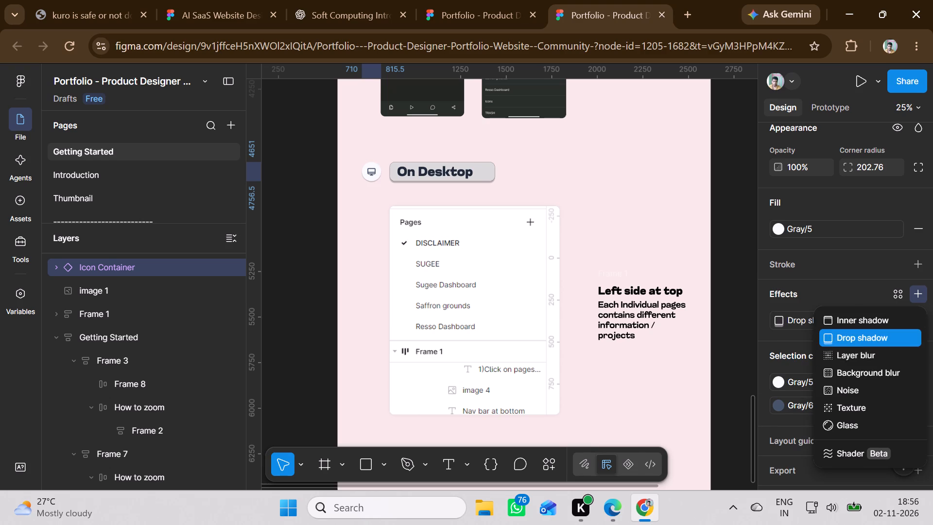
left_click(684, 357)
key("Up")
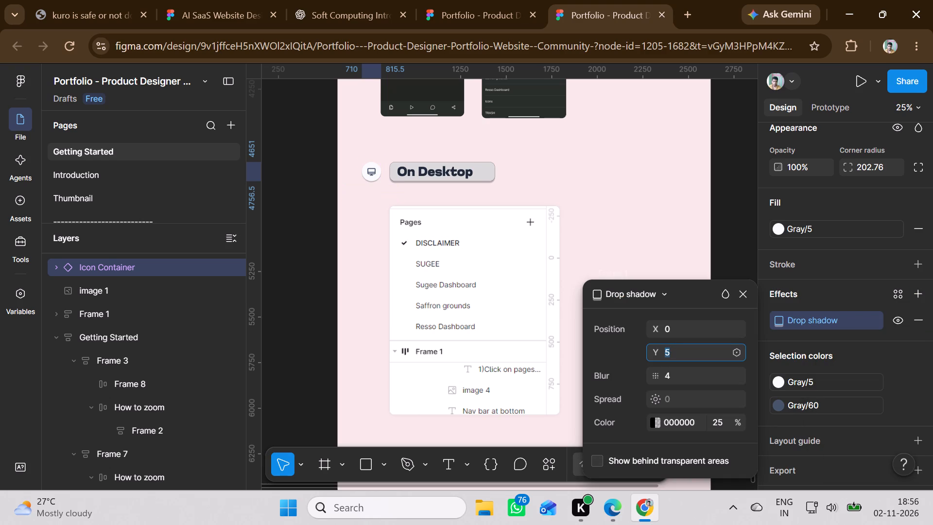
key("Up")
key("Up")
key("Up")
key("Up")
key("Up")
key("Up")
key("Up")
key("Up")
key("Up")
key("Up")
key("Down")
key("Down")
left_click(655, 238)
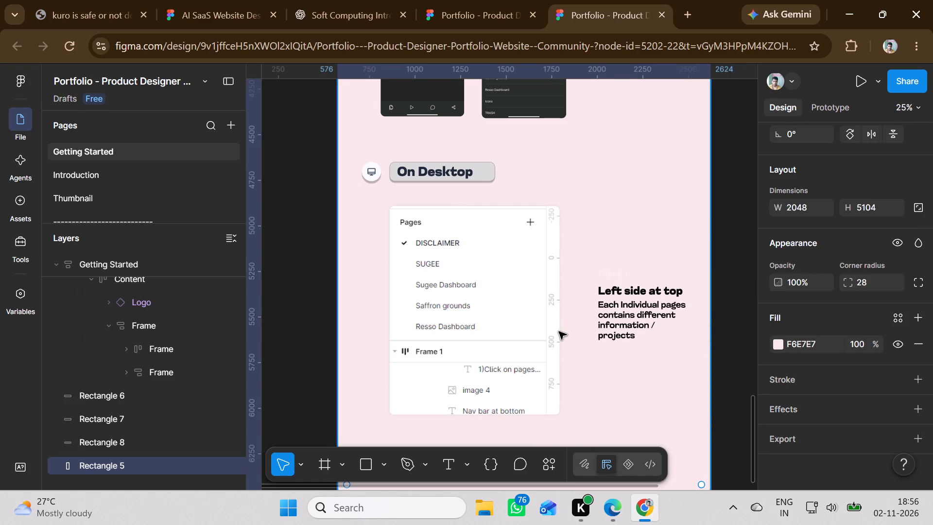
Draw a grey rectangle about 438 × 127 over the On mobile heading.
scroll(559, 332, "up", 4)
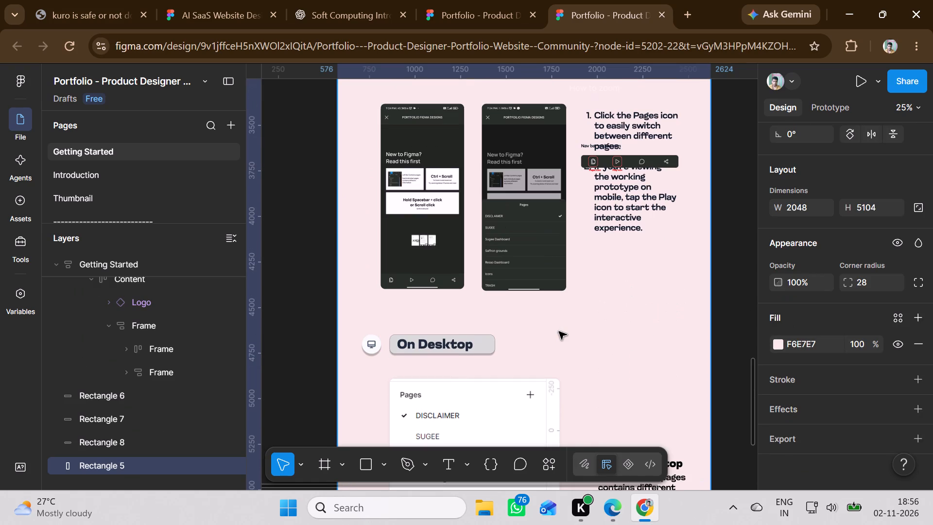
scroll(559, 332, "up", 2)
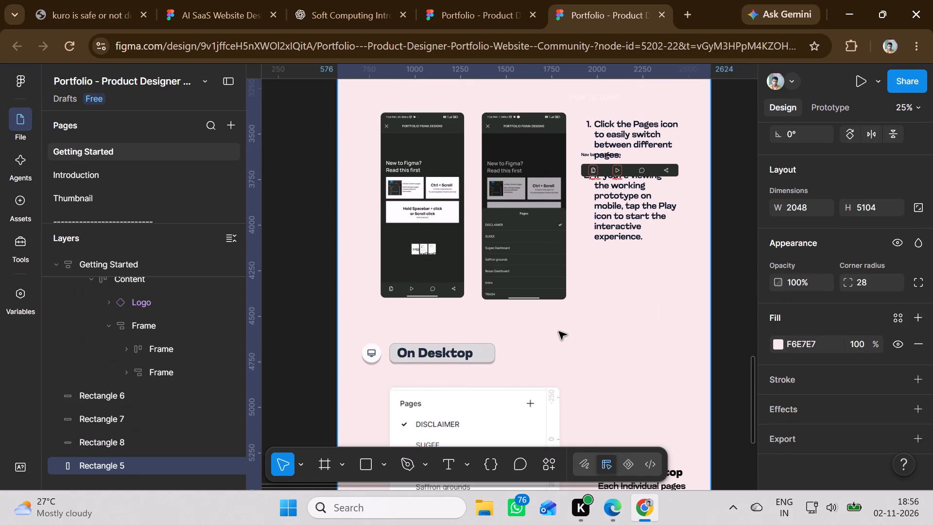
scroll(561, 336, "up", 6)
scroll(561, 336, "down", 6)
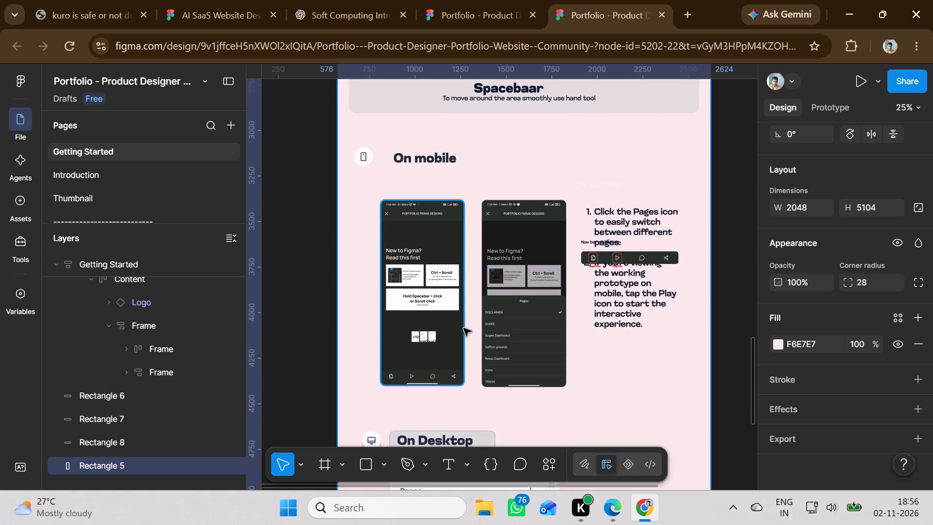
left_click_drag(387, 147, 425, 164)
key("ctrl+z")
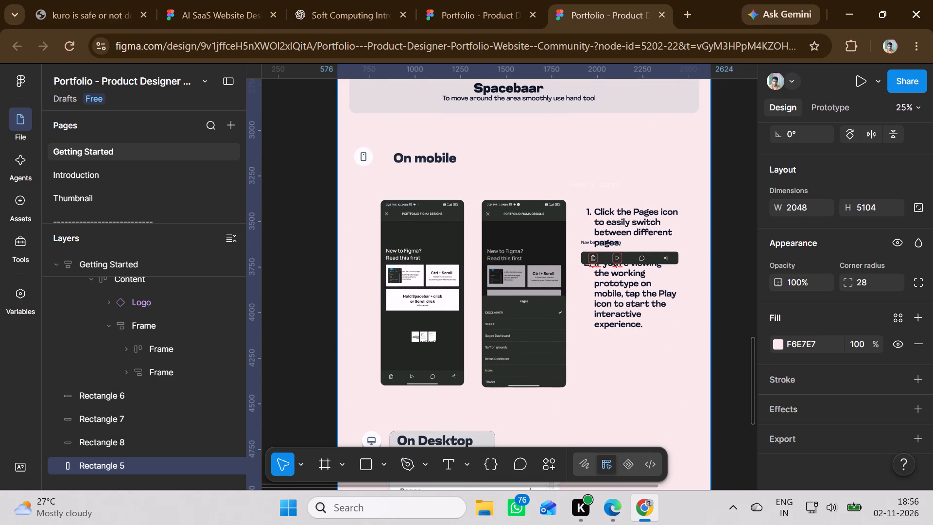
left_click(378, 466)
left_click(368, 466)
left_click(368, 466)
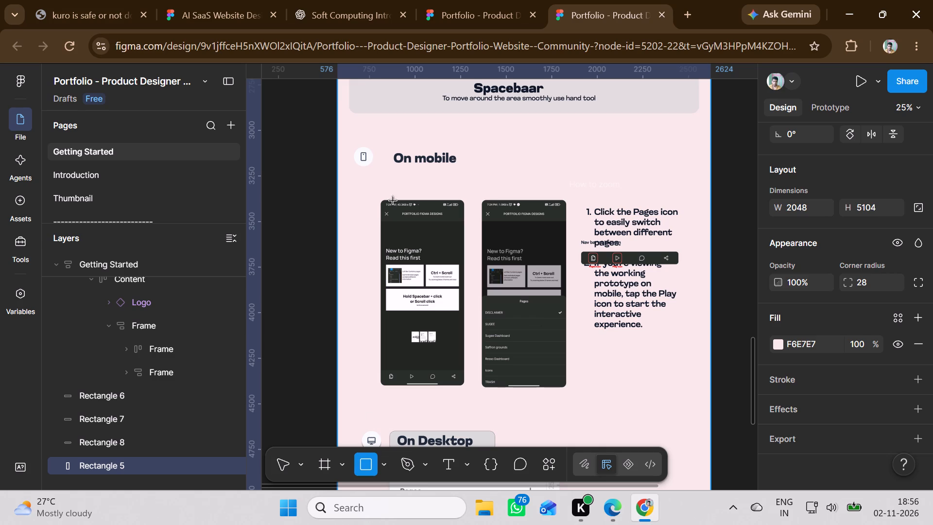
left_click_drag(387, 143, 467, 168)
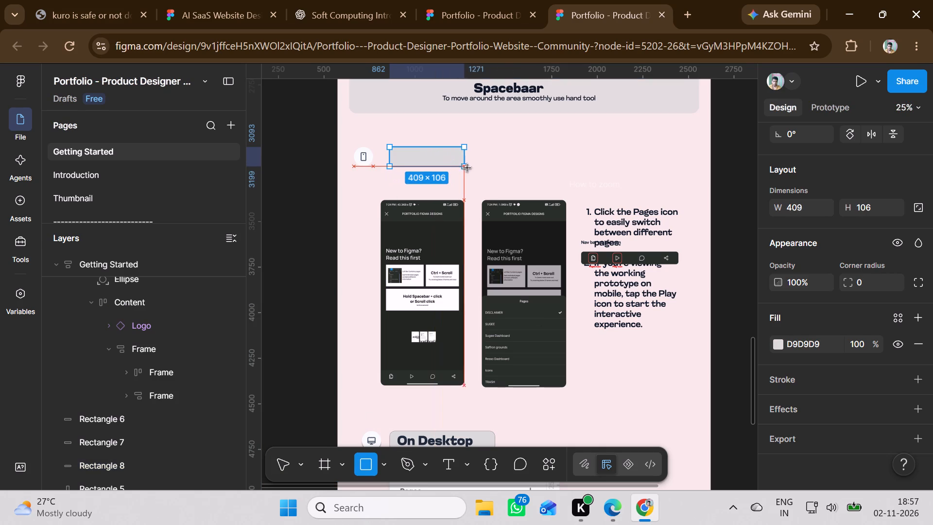
left_click_drag(467, 168, 469, 170)
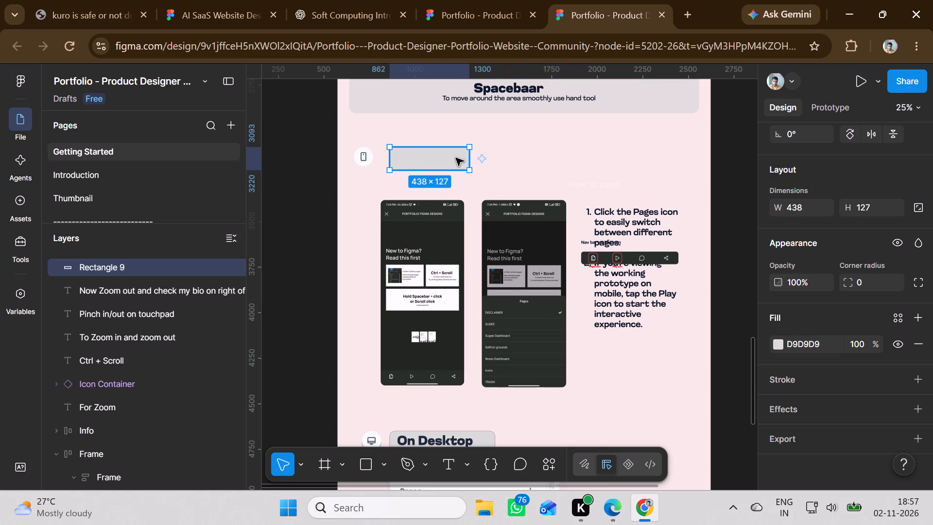
Send the new grey rectangle to the back, followed by the pink background, so the rectangle sits directly behind the On mobile heading.
right_click(456, 158)
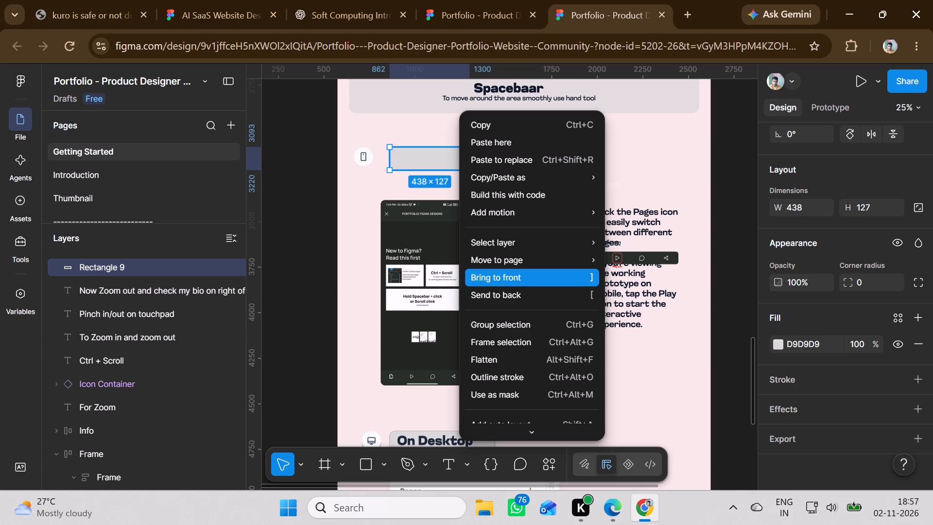
left_click(505, 295)
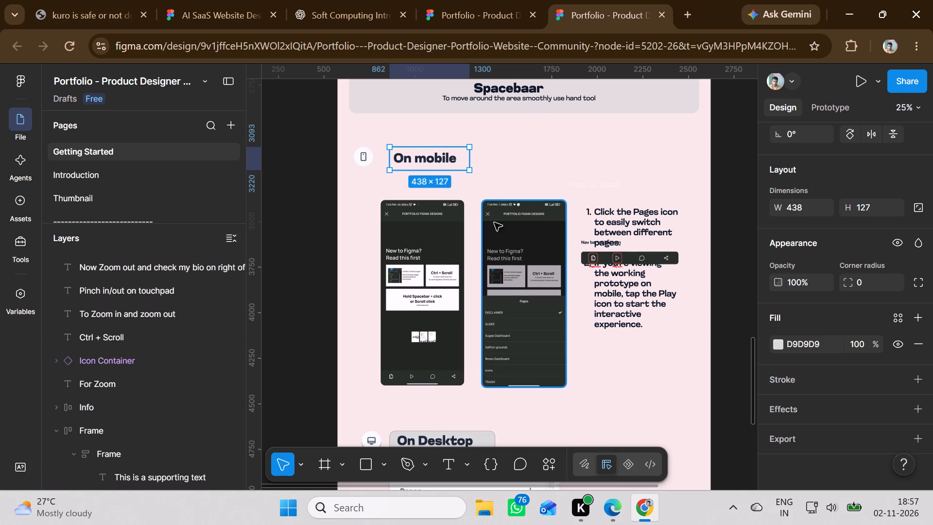
right_click(555, 159)
left_click(591, 273)
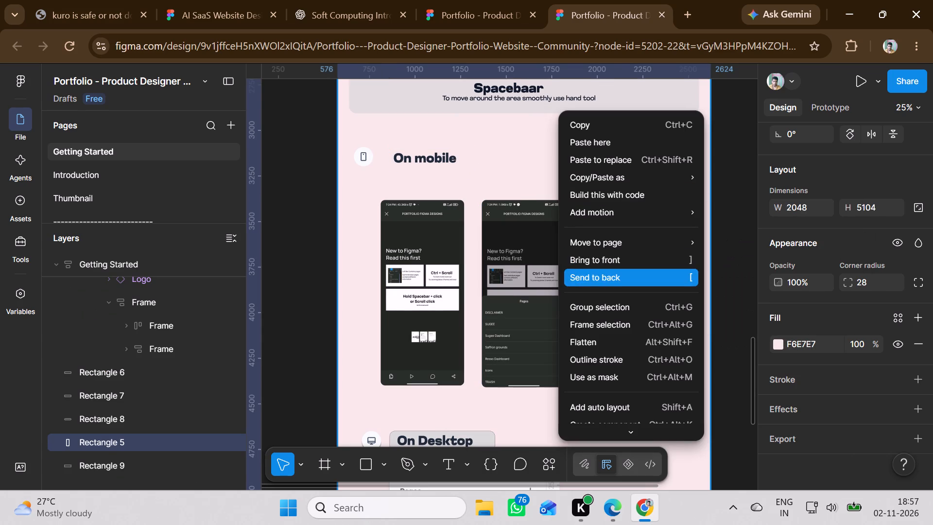
Set the corner radius of the grey rectangle behind the On mobile heading to 45.
left_click(464, 167)
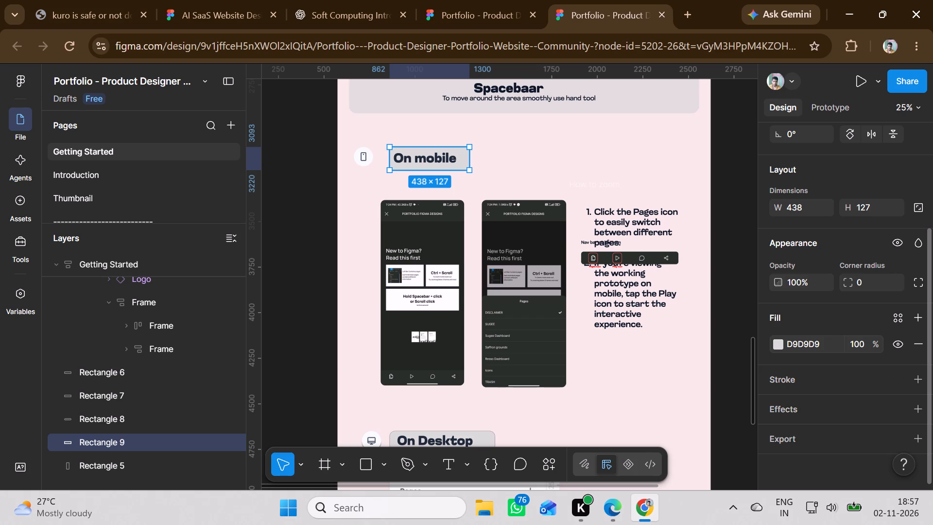
left_click(869, 282)
key("Up")
key("Up")
key("Up")
key("Up")
key("Up")
key("Up")
key("Up")
key("Up")
key("Up")
key("Up")
key("Up")
key("Up")
key("Up")
key("Up")
key("Up")
key("Up")
key("Up")
key("Up")
key("Up")
key("Up")
key("Up")
key("Up")
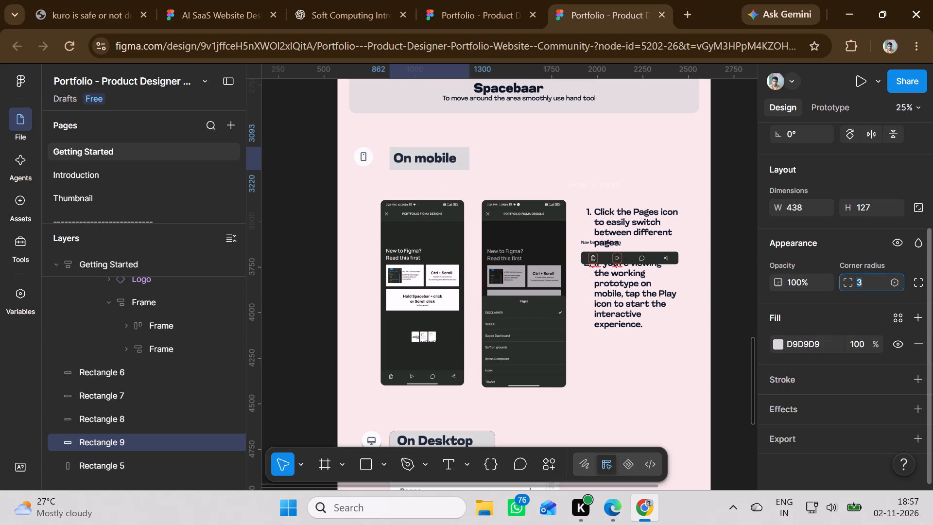
key("Up")
key("Up")
key("Up")
key("Up")
key("Up")
key("Up")
key("Up")
key("Up")
key("Up")
key("Up")
key("Up")
key("Up")
key("Up")
key("Up")
key("Up")
key("Up")
key("Up")
key("Up")
key("Up")
key("Up")
key("Up")
key("Up")
Add a drop shadow with a Y offset of 17 to the grey rectangle behind the On mobile heading.
left_click(794, 409)
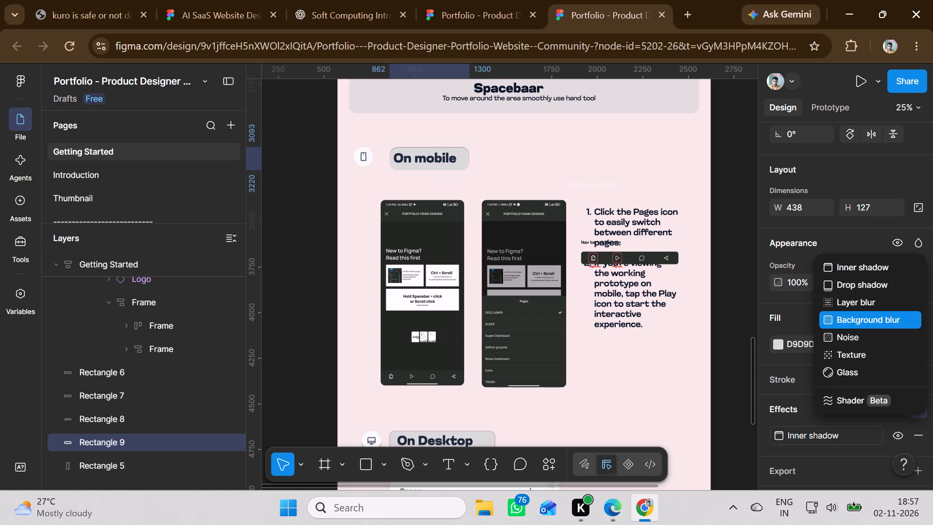
left_click(839, 282)
left_click(685, 392)
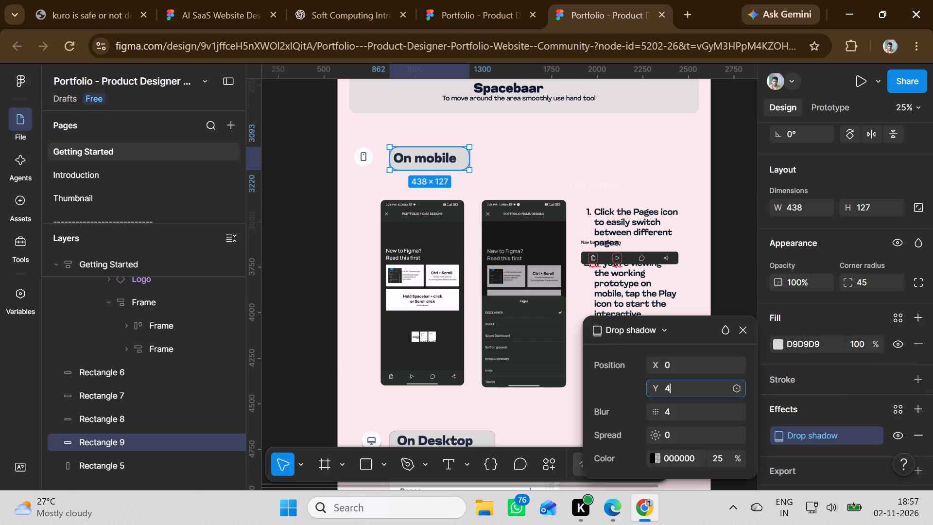
key("Up")
key("Up")
key("Up")
key("Up")
key("Up")
key("Up")
key("Up")
key("Up")
key("Up")
key("Up")
key("Up")
key("Up")
key("Up")
key("Up")
key("Up")
key("Up")
key("Up")
key("Up")
key("Up")
key("Up")
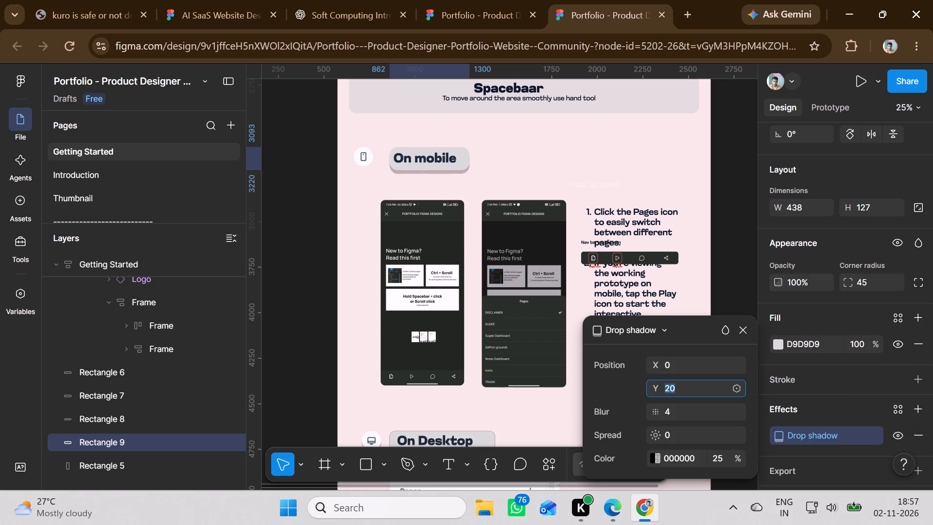
key("Down")
key("Down")
key("Down")
key("Down")
key("Down")
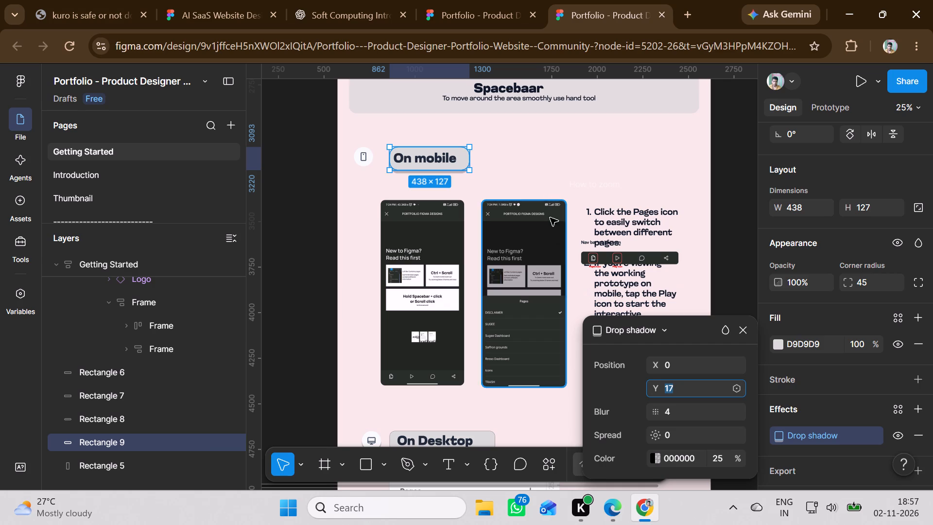
left_click(556, 173)
Add a 1-weight black (000000) inside stroke to the round phone icon container beside the On mobile heading.
left_click(368, 158)
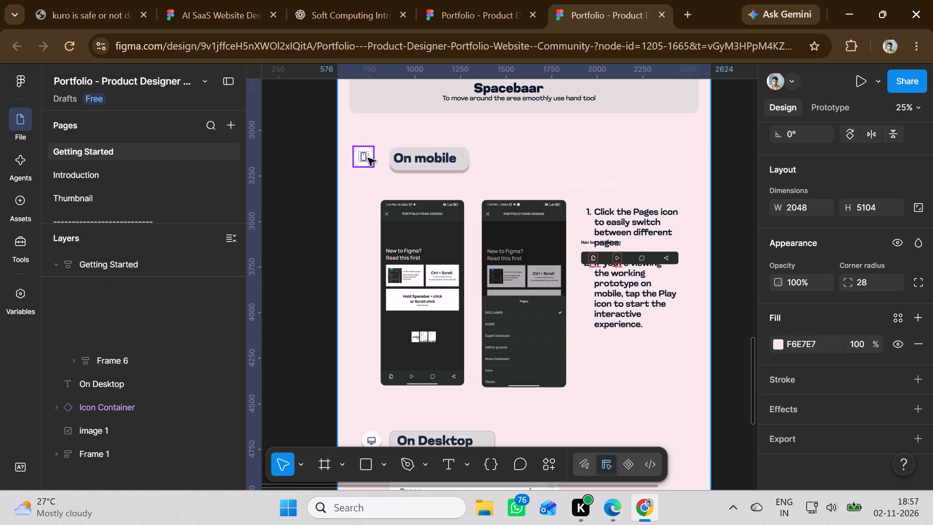
left_click(874, 340)
scroll(874, 340, "down", 4)
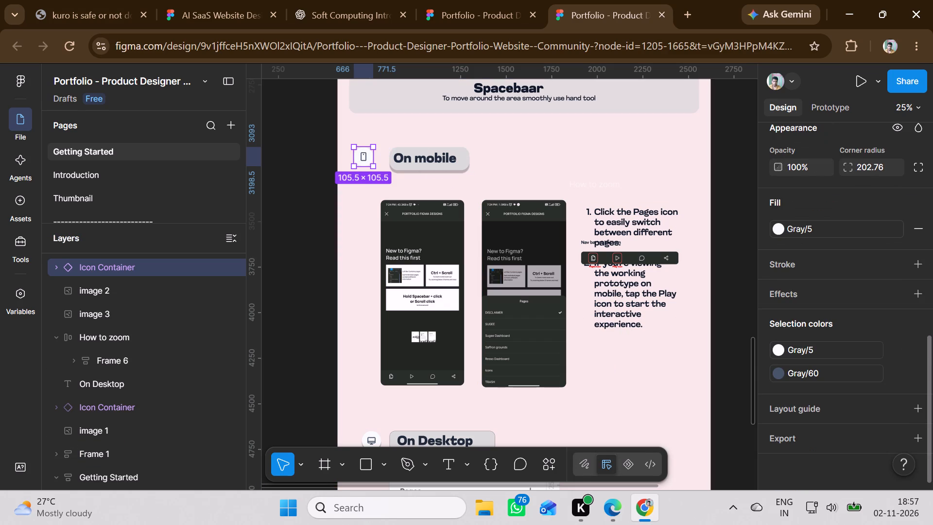
scroll(795, 390, "down", 2)
left_click(802, 263)
left_click(800, 262)
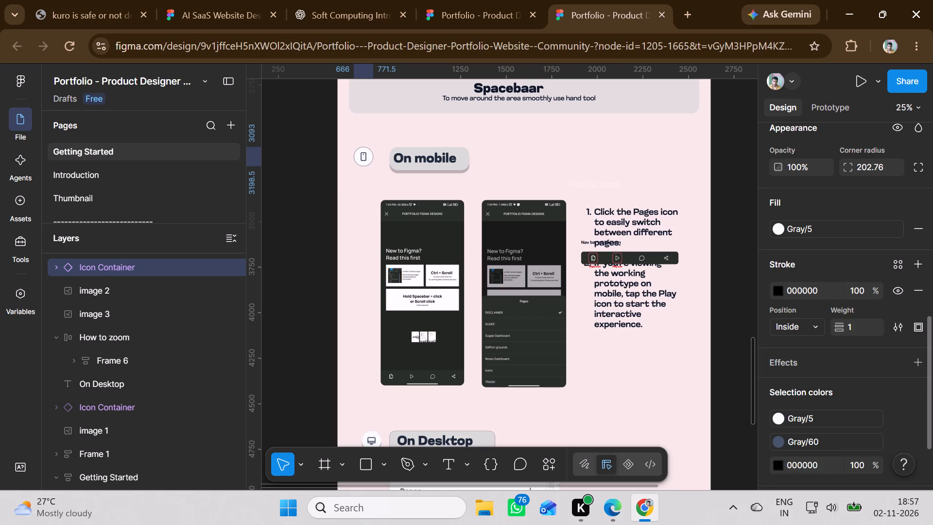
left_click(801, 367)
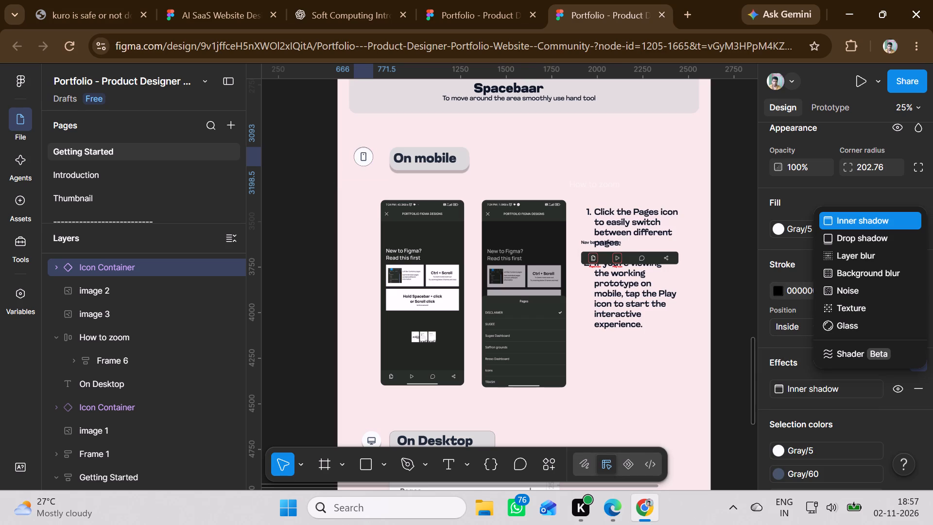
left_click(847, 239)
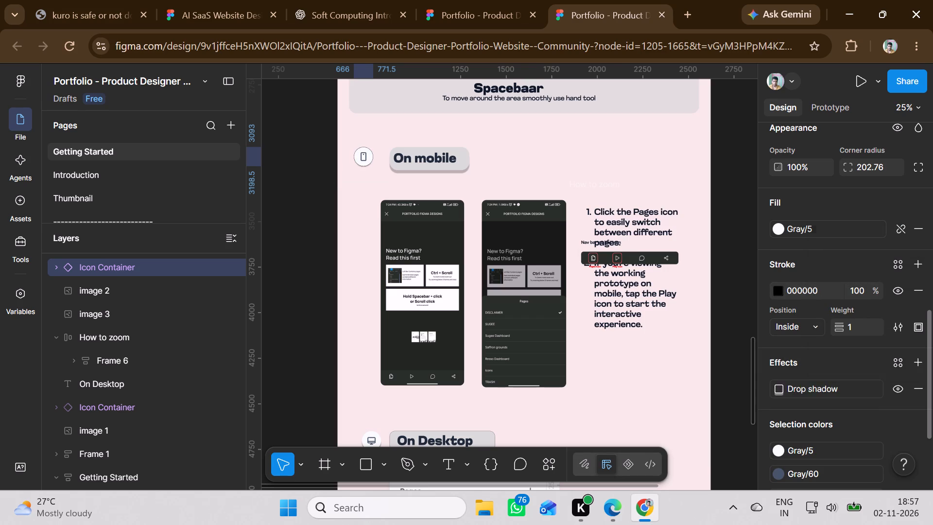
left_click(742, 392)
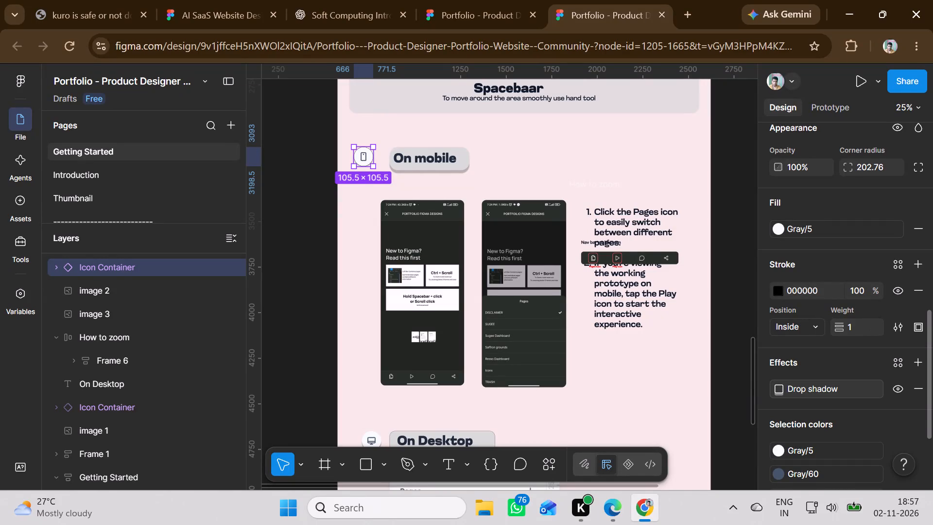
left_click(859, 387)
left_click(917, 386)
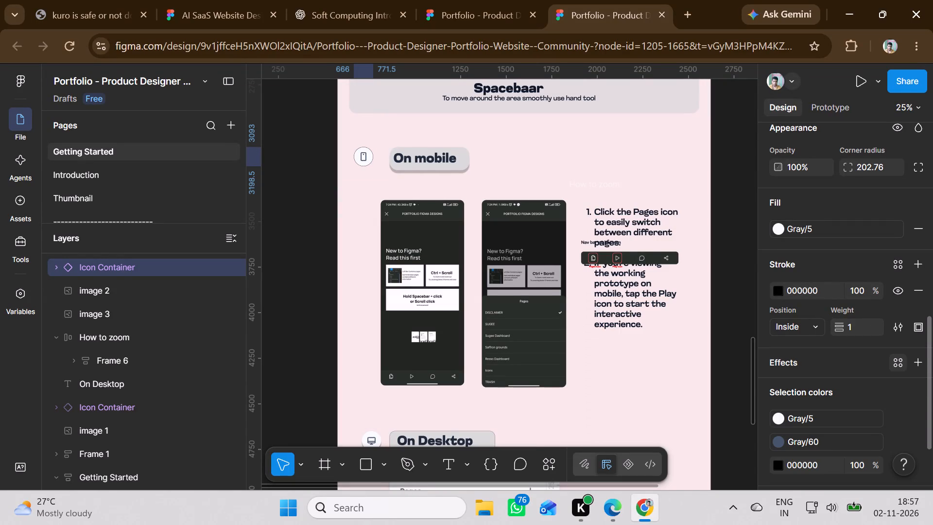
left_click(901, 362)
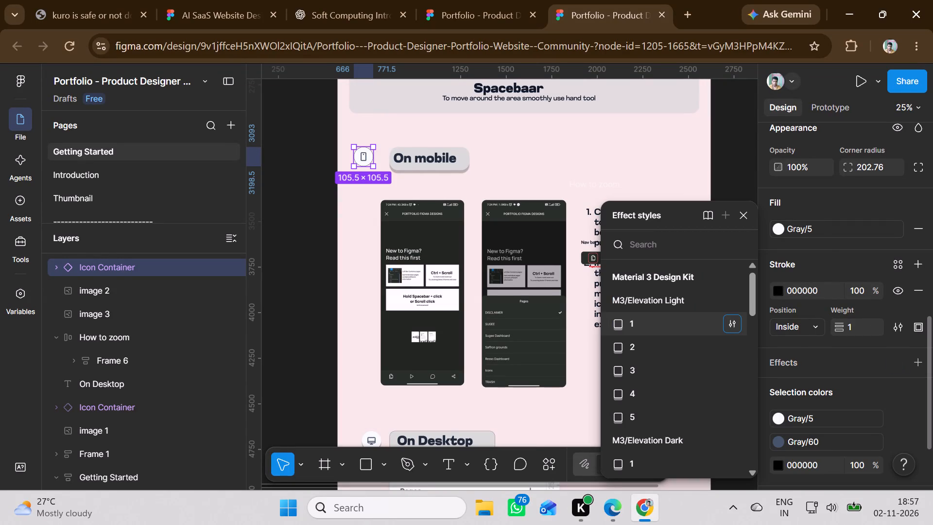
Add a drop shadow with a Y offset of 15 to the phone icon container beside the On mobile heading.
left_click(830, 370)
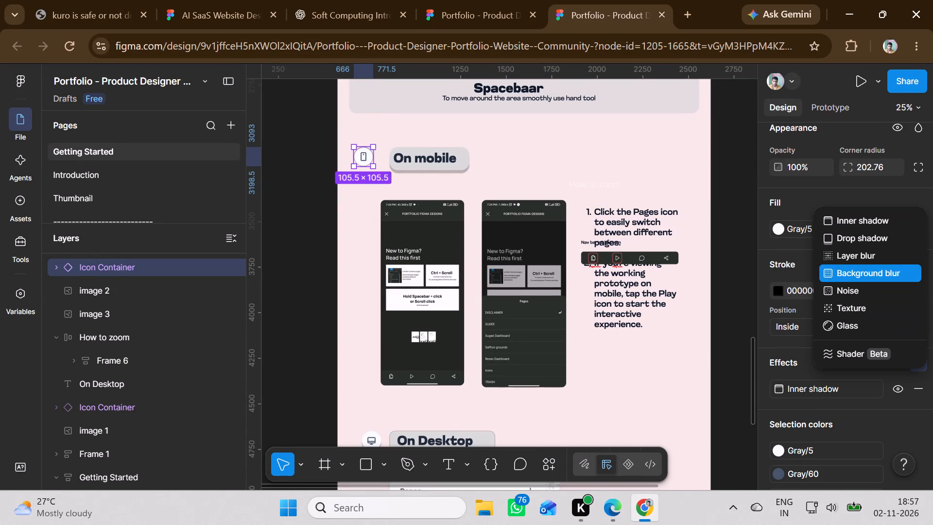
left_click(843, 240)
left_click(688, 351)
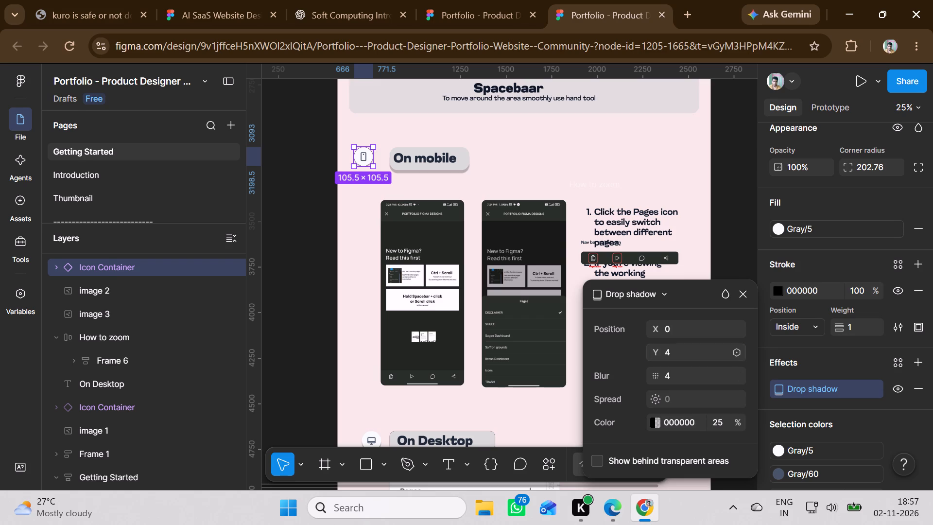
key("Up")
key("Up")
key("Up")
key("Up")
key("Up")
key("Up")
key("Up")
key("Up")
key("Up")
key("Up")
key("Up")
key("Up")
key("Up")
key("Up")
key("Up")
key("Up")
key("Up")
key("Up")
key("Up")
key("Up")
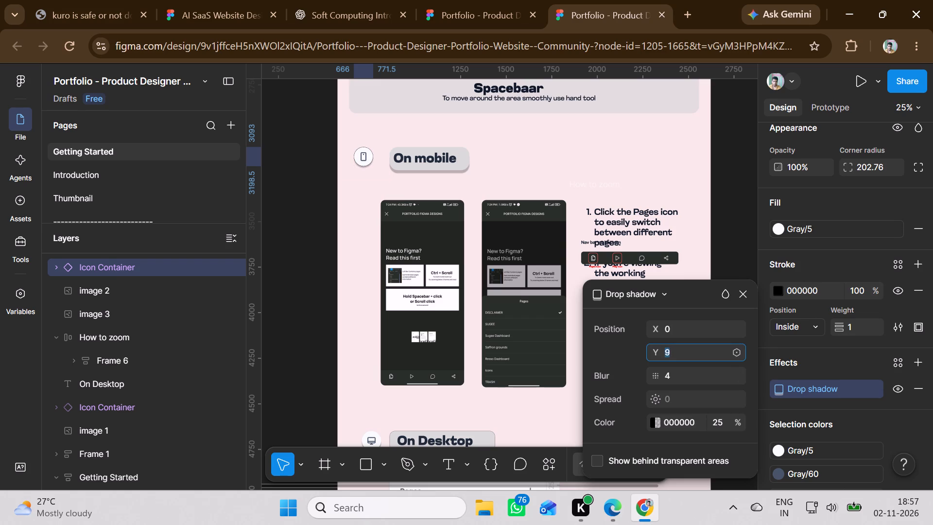
key("Down")
key("Down")
key("Down")
left_click(636, 147)
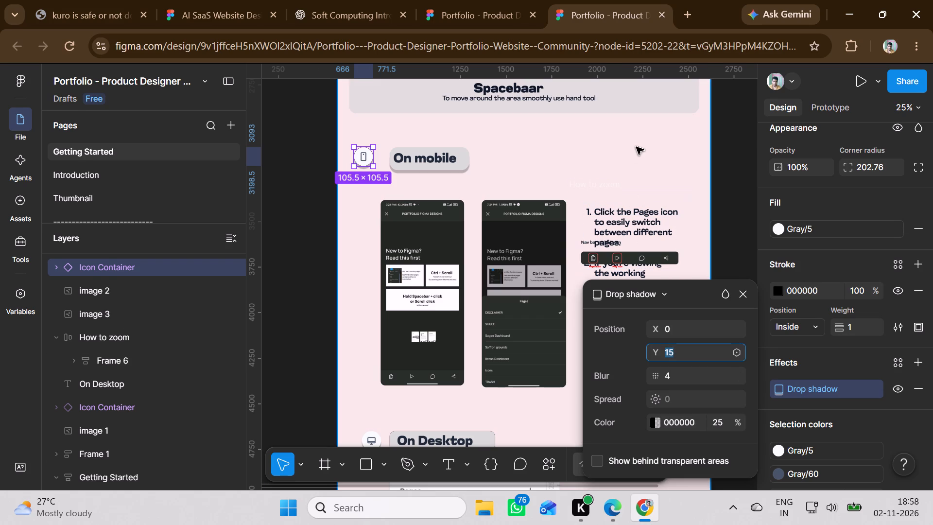
Review the pink section's layout from the On Desktop block up to the Getting Started header.
scroll(620, 225, "up", 4)
scroll(620, 225, "down", 7)
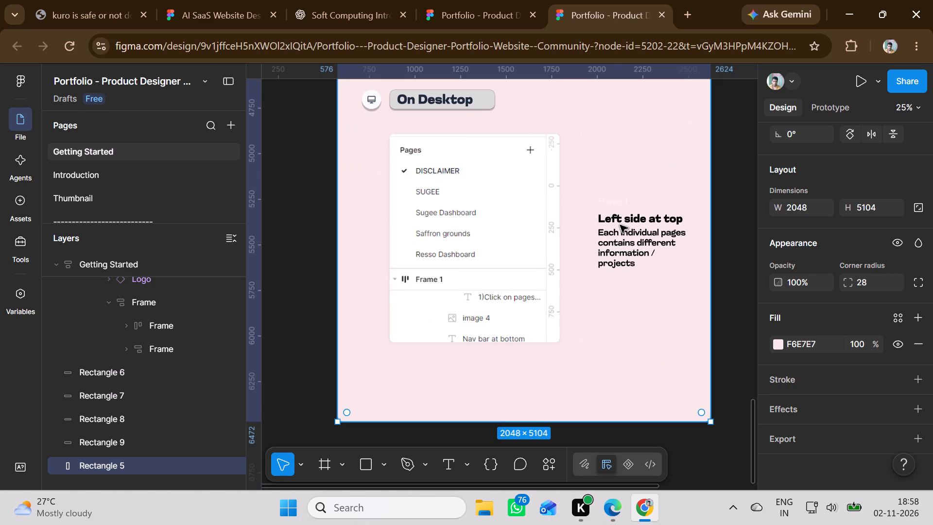
scroll(620, 225, "up", 2)
scroll(621, 271, "up", 5)
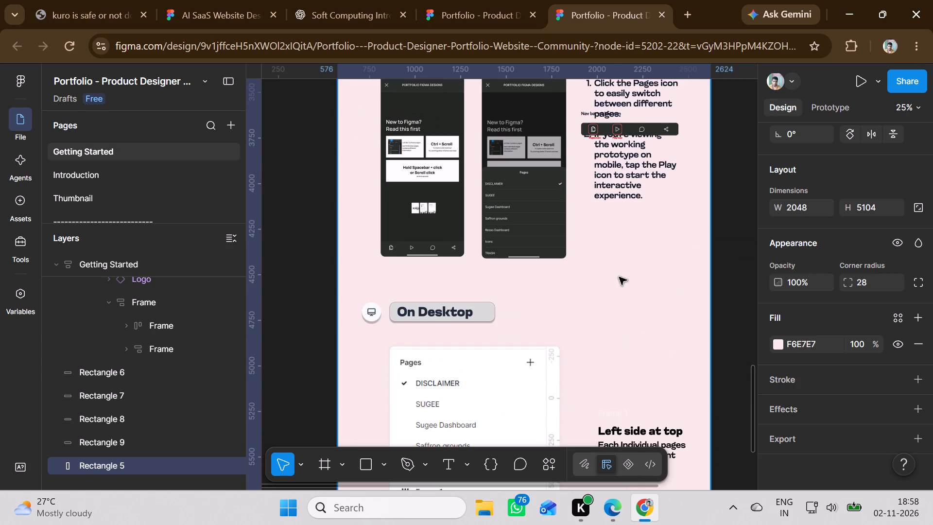
scroll(617, 273, "up", 11)
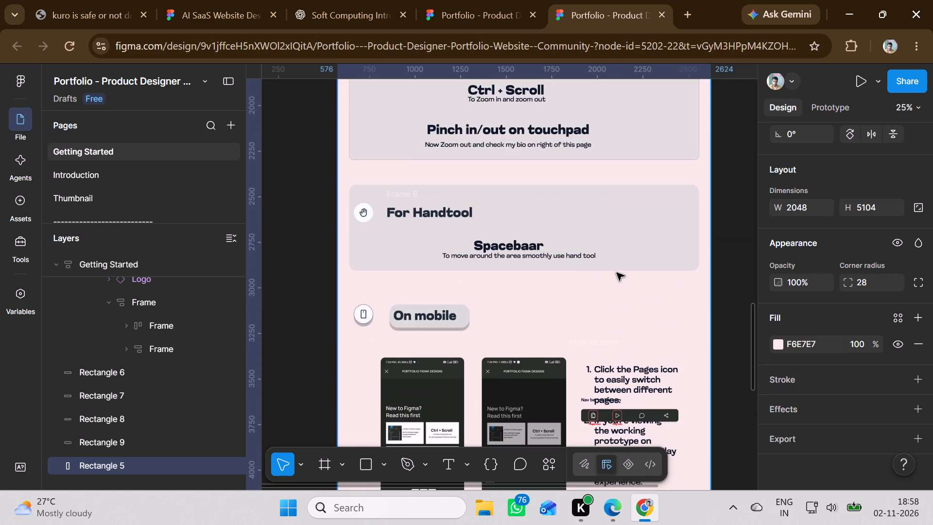
scroll(617, 273, "up", 9)
scroll(617, 273, "down", 4)
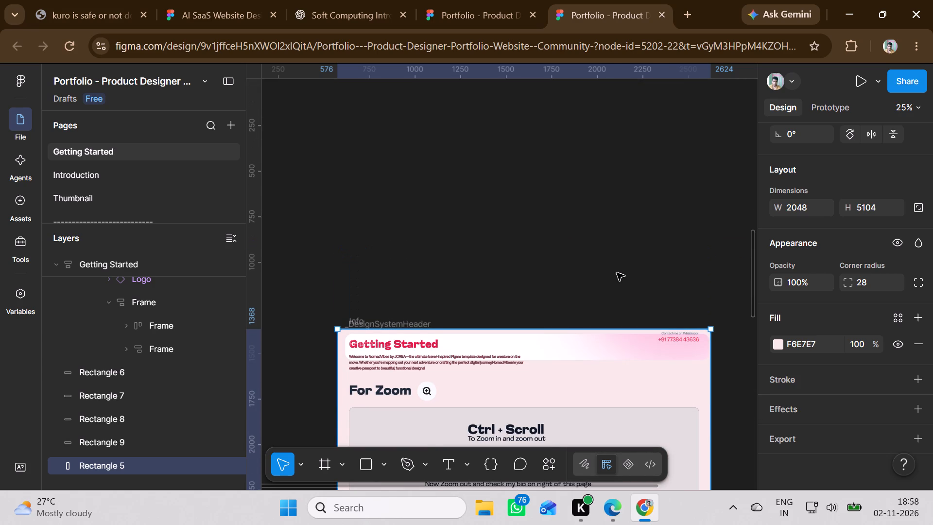
scroll(617, 273, "down", 5)
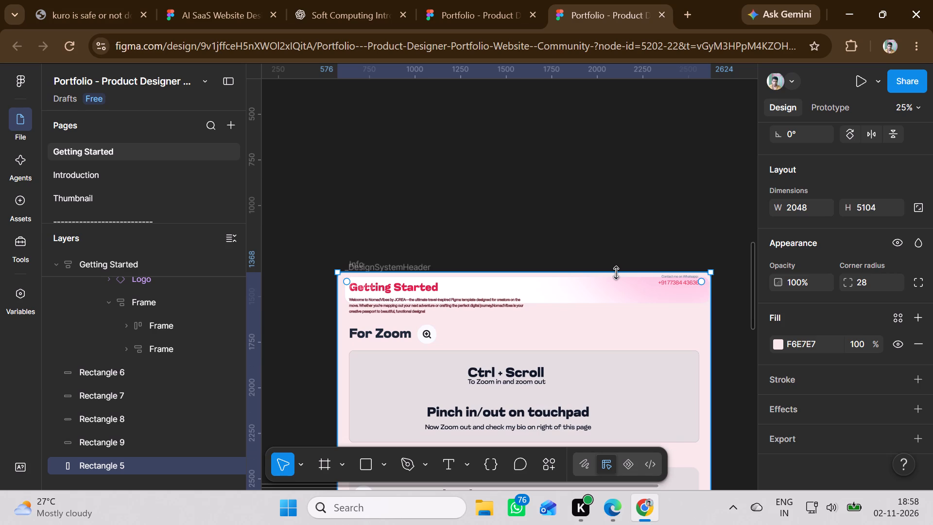
Examine the layout, typography, fill and stroke properties of the supporting text below the Getting Started title.
double_click(428, 309)
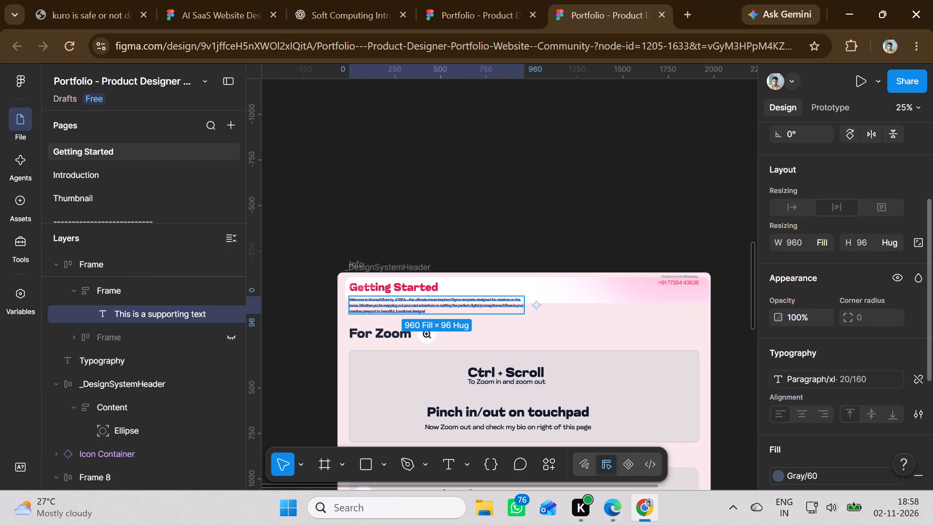
scroll(888, 339, "up", 2)
scroll(888, 339, "down", 1)
scroll(888, 339, "up", 1)
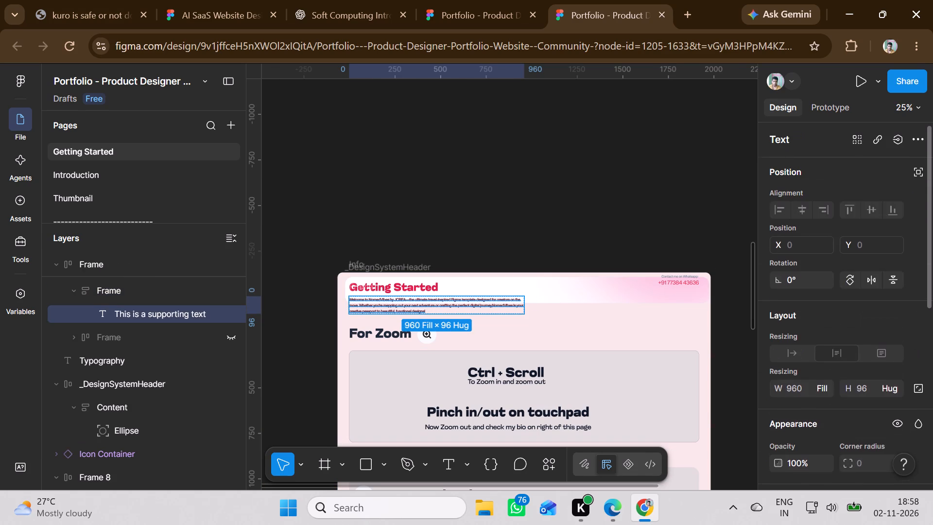
scroll(891, 348, "down", 9)
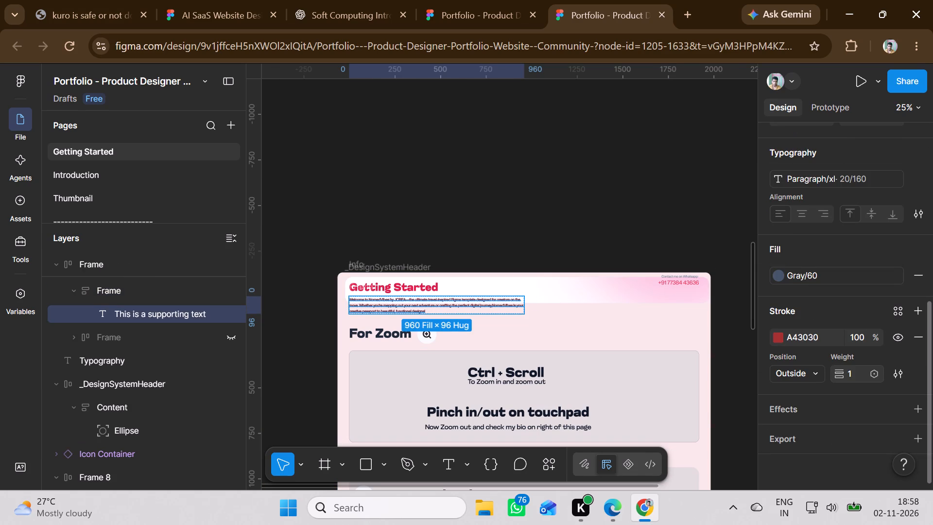
scroll(874, 377, "up", 8)
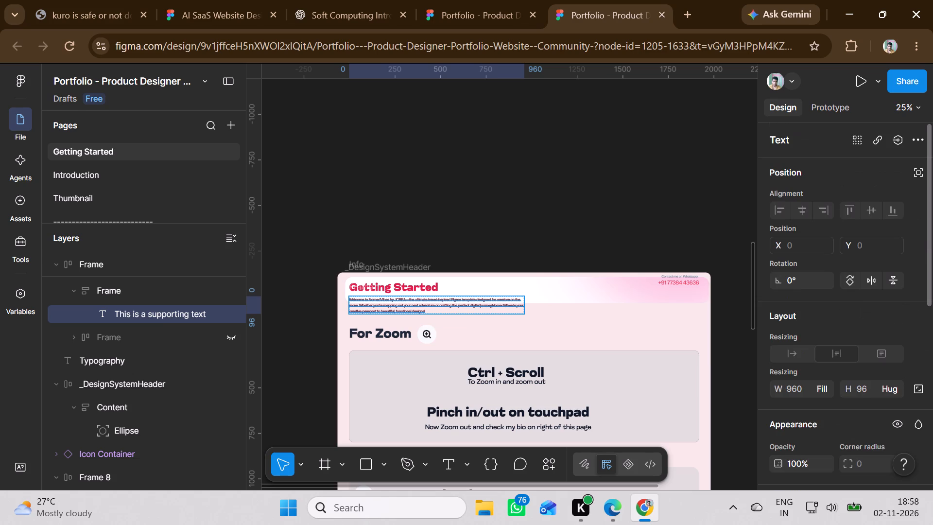
scroll(874, 377, "down", 3)
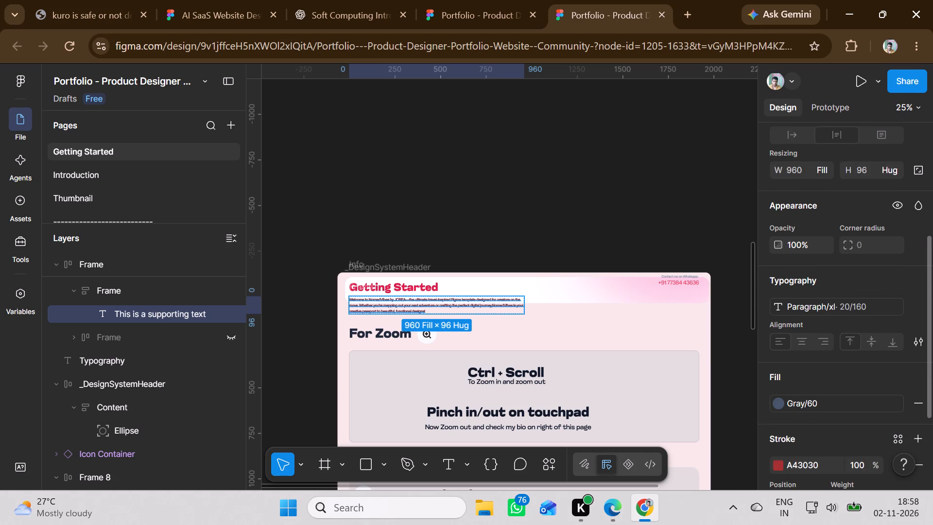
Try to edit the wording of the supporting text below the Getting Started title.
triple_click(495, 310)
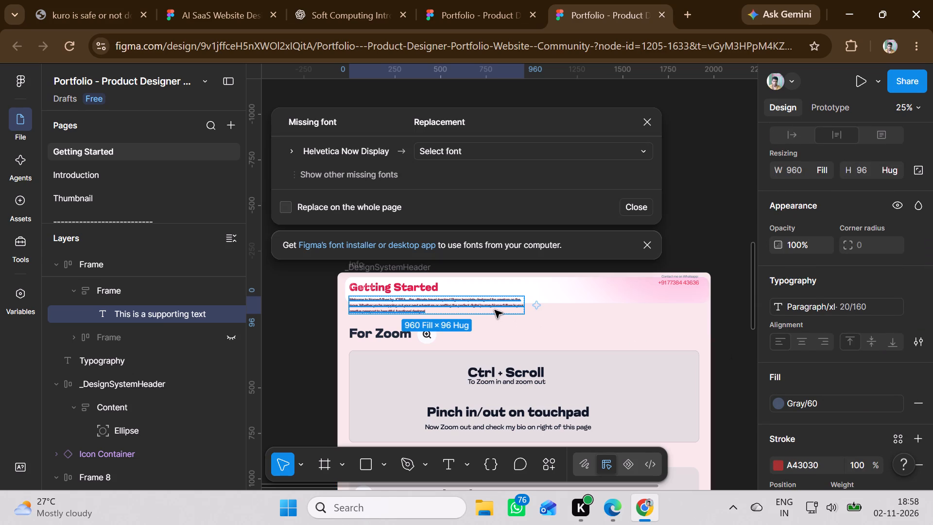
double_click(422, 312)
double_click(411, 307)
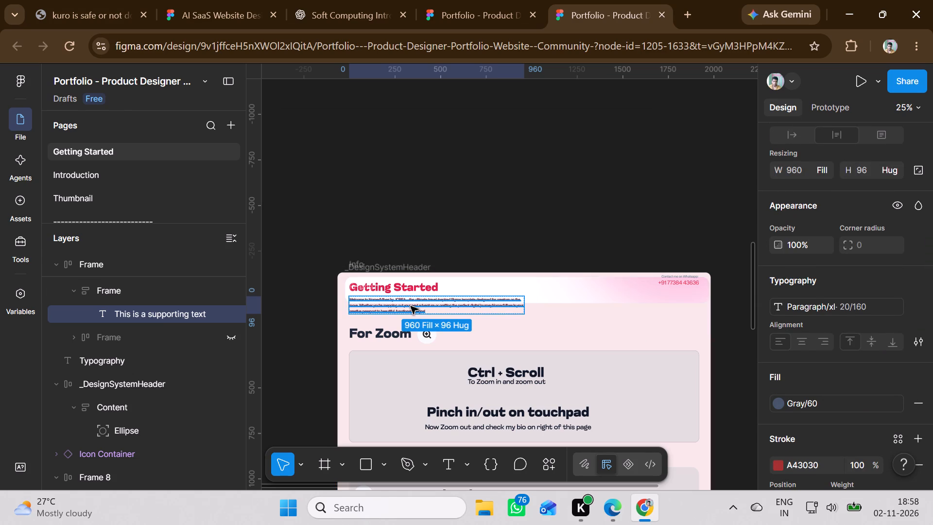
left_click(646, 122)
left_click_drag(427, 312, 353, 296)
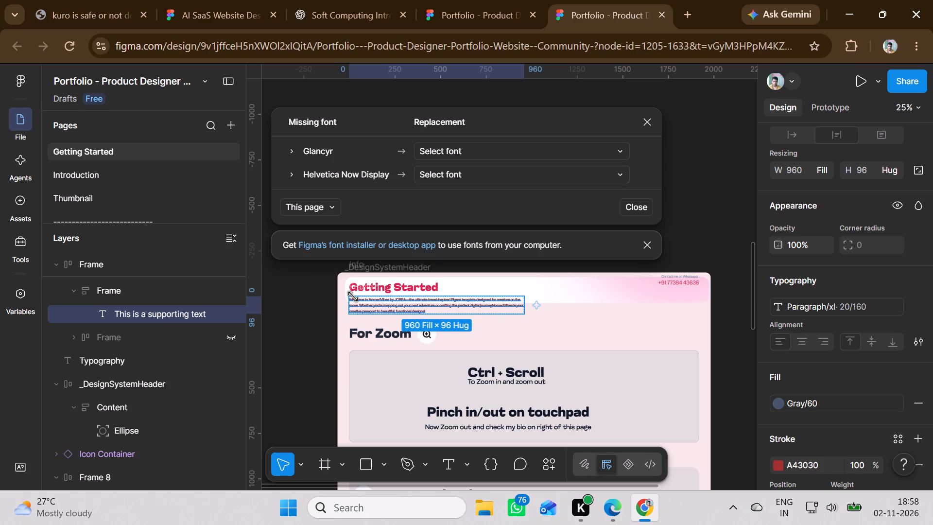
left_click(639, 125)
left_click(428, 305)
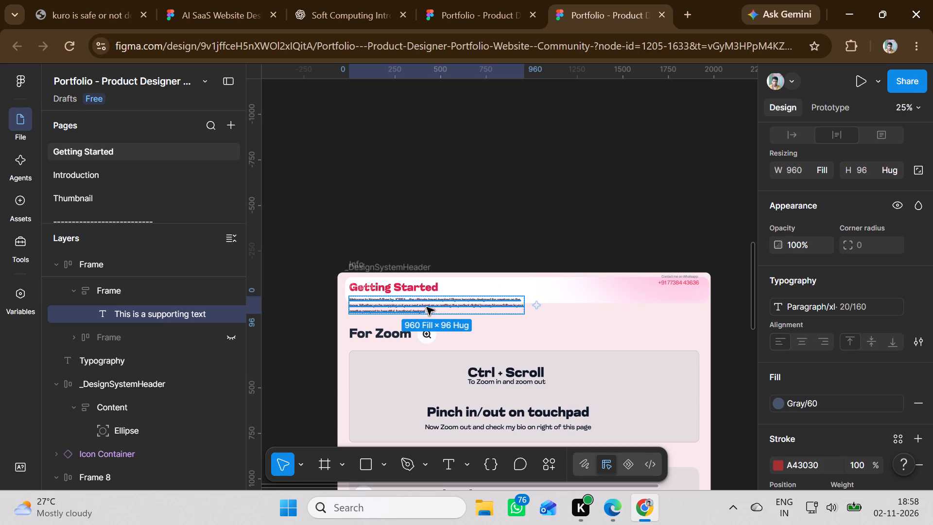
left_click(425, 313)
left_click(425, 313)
Resize the supporting text box below the Getting Started title to a height of 100, flipping it vertically.
left_click_drag(425, 313, 364, 291)
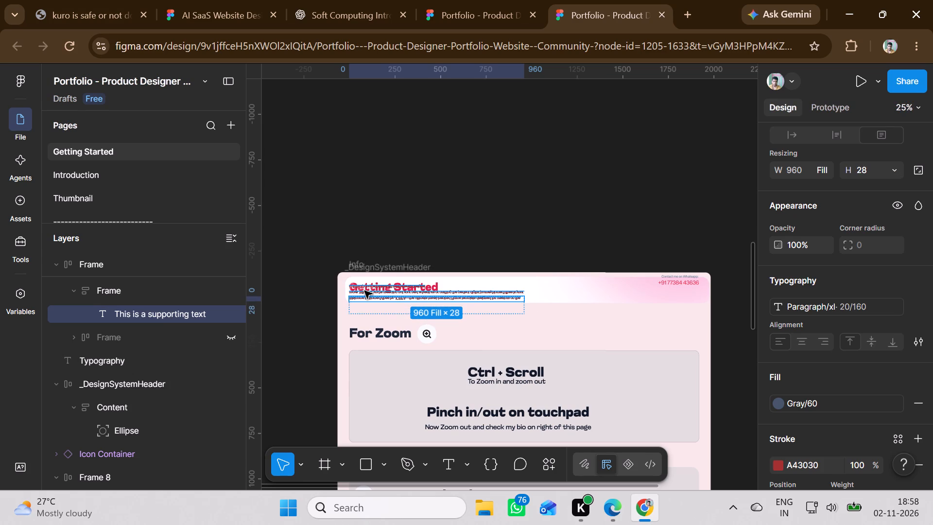
left_click_drag(364, 291, 457, 241)
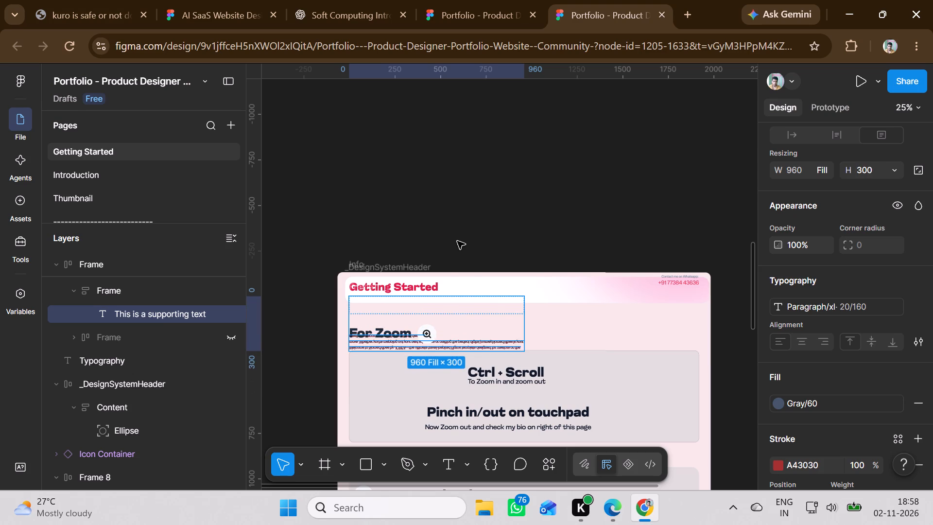
left_click_drag(457, 241, 439, 280)
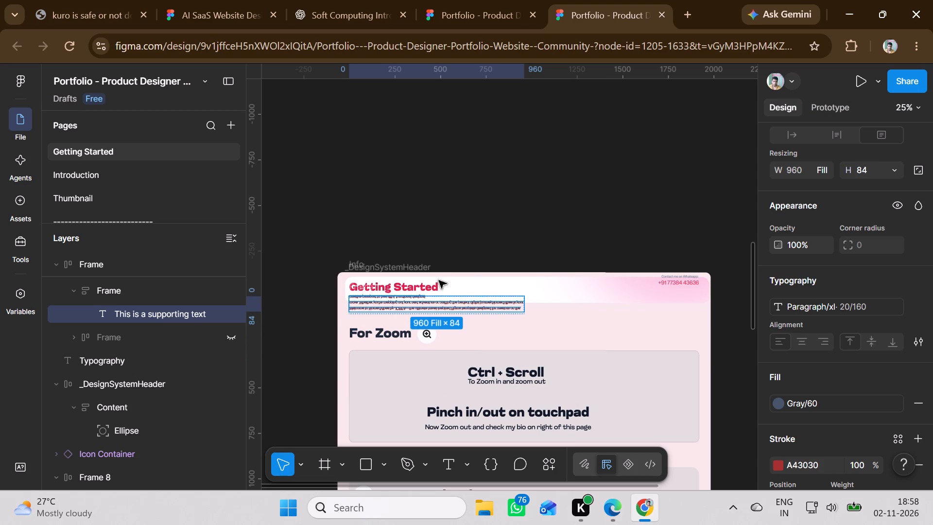
left_click_drag(439, 280, 439, 278)
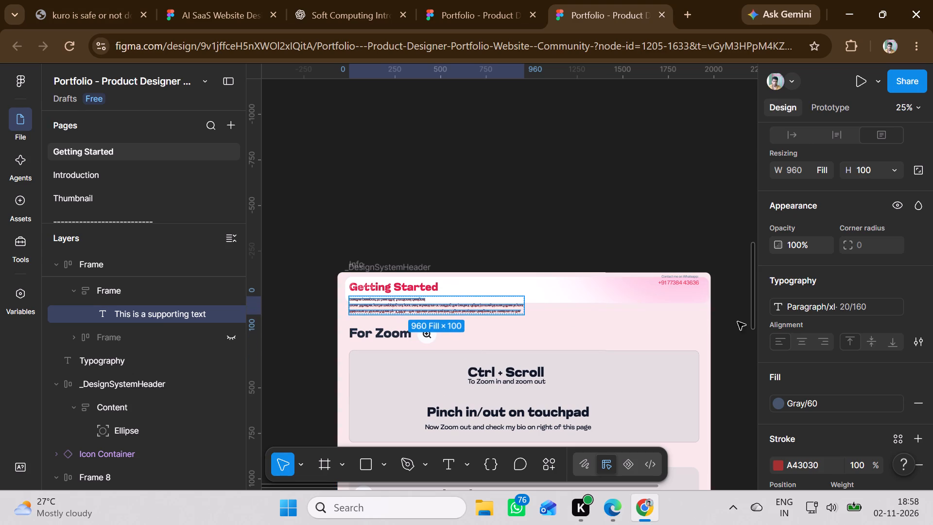
Set the width of the supporting text box below the Getting Started title to 964.
scroll(842, 379, "up", 3)
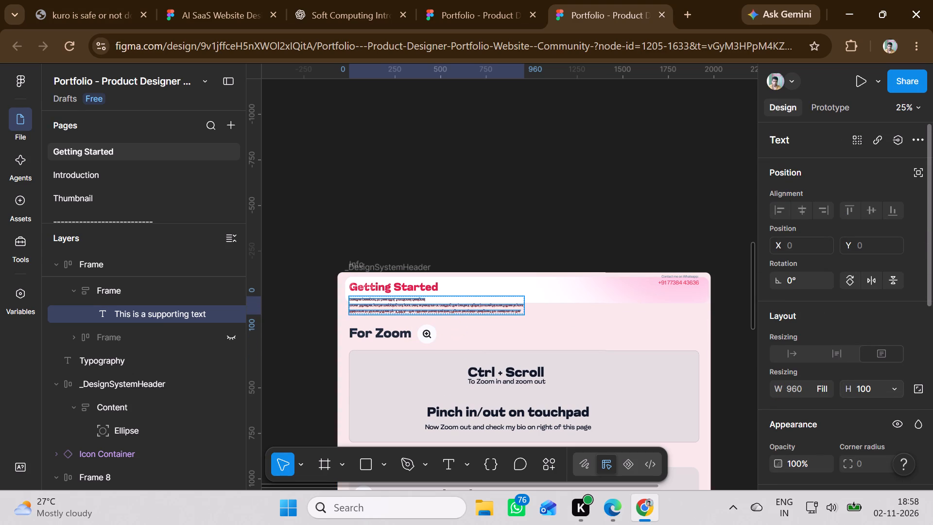
left_click(802, 390)
key("Up")
key("Up")
key("Up")
key("Up")
key("Up")
key("Up")
key("Up")
key("Up")
key("Up")
key("Up")
key("Up")
key("Up")
key("Up")
key("Up")
key("Up")
key("Up")
key("Up")
key("Up")
key("Up")
key("Up")
key("Up")
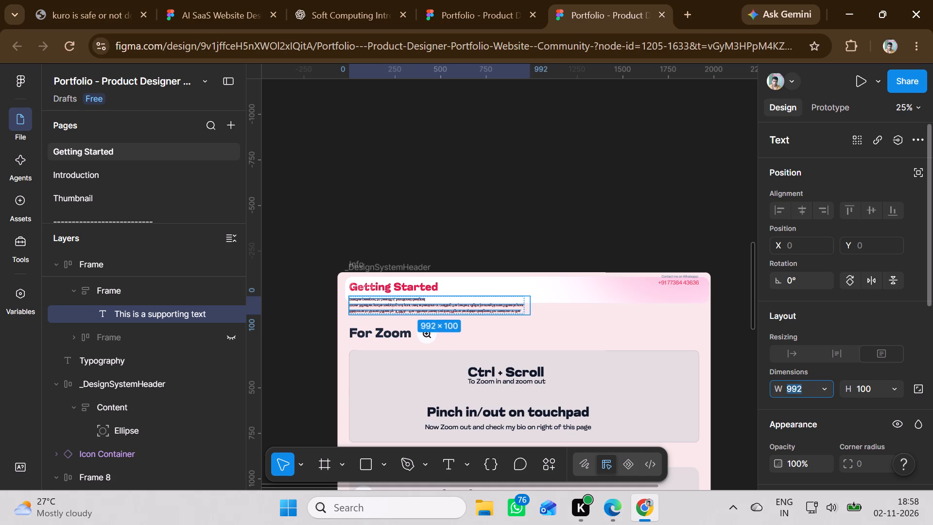
key("Down")
key("Down")
key("Down")
key("Down")
key("Down")
key("Down")
key("Down")
key("Down")
key("Down")
key("Down")
key("Down")
key("Down")
key("Down")
key("Down")
key("Down")
key("Down")
key("Down")
key("Down")
key("Down")
key("Down")
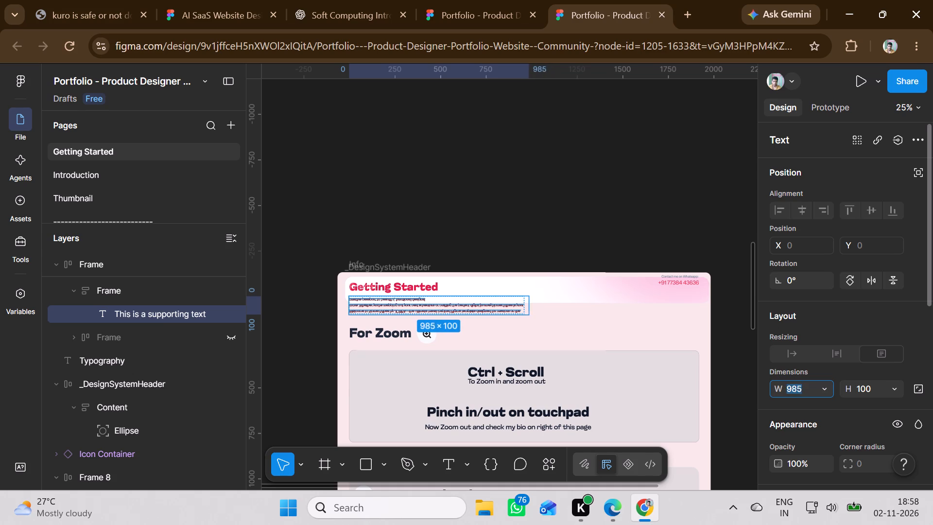
key("Down")
key("Down")
key("Down")
key("Down")
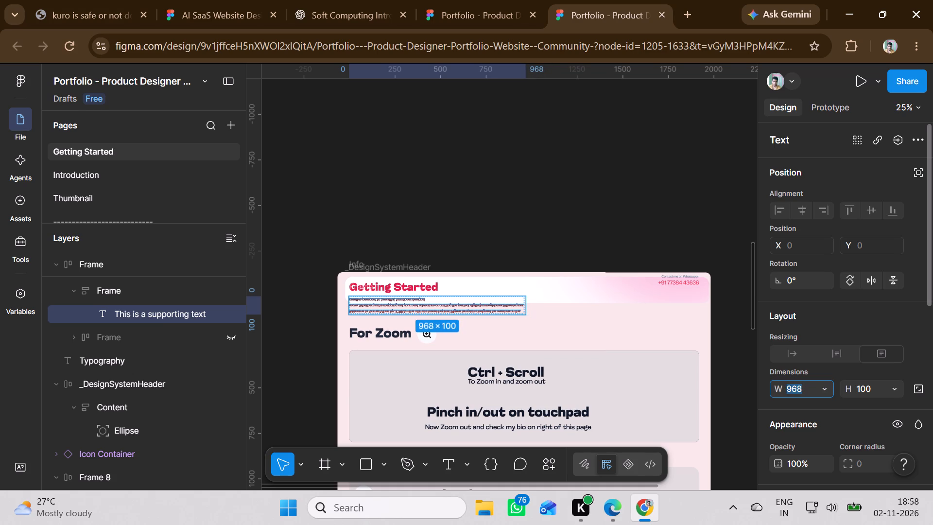
key("Left")
key("Down")
key("Down")
key("Down")
key("Down")
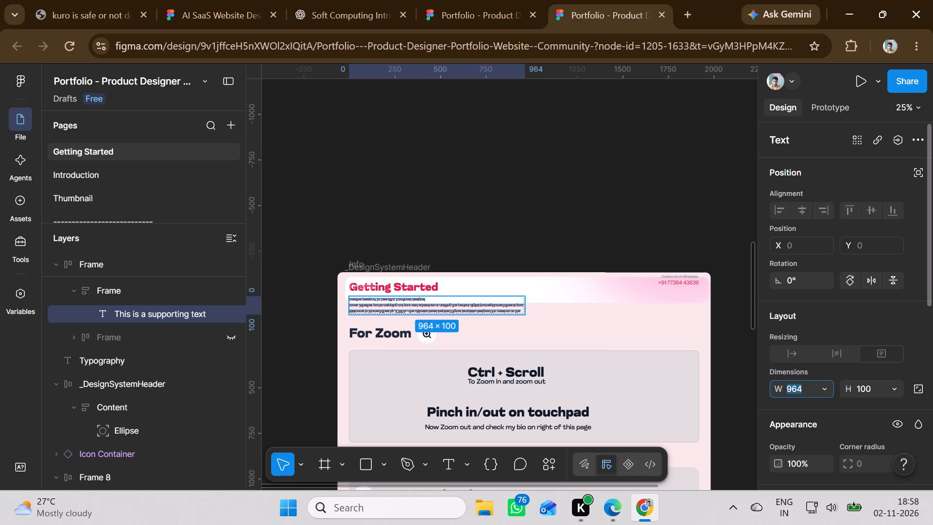
left_click(487, 190)
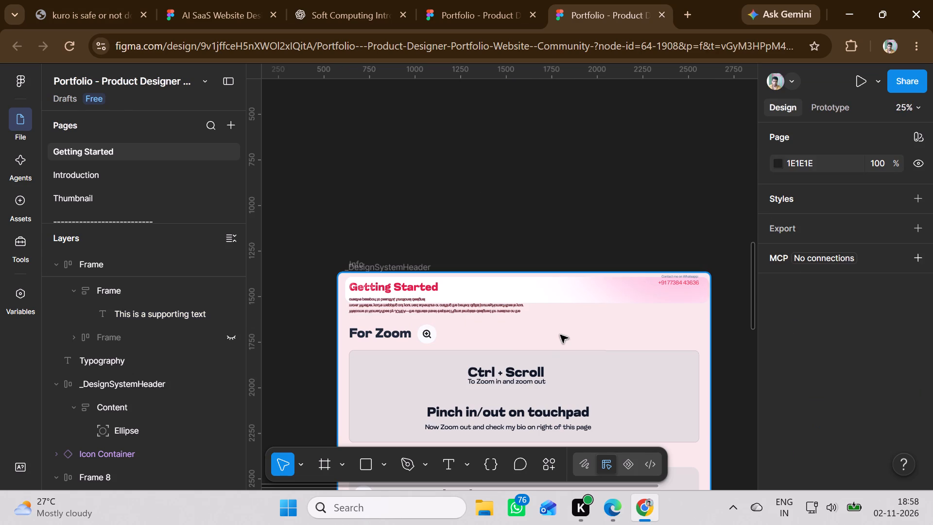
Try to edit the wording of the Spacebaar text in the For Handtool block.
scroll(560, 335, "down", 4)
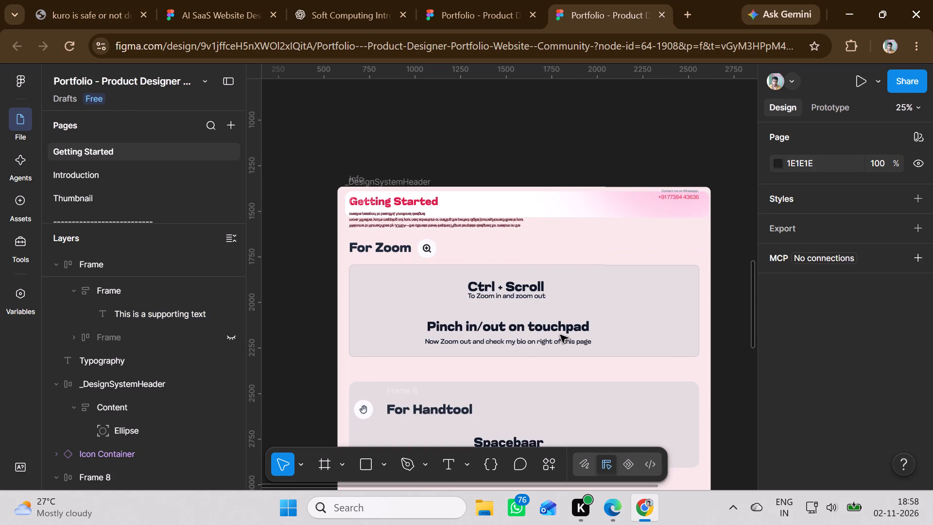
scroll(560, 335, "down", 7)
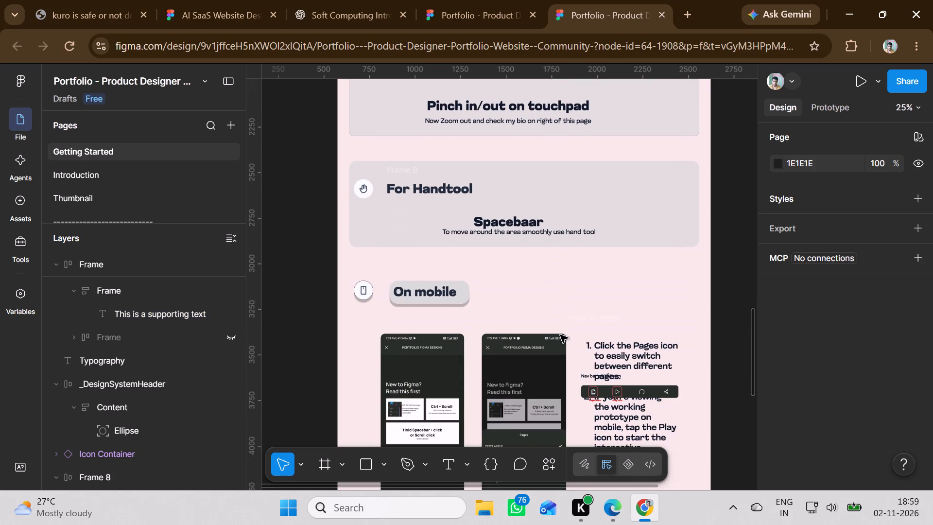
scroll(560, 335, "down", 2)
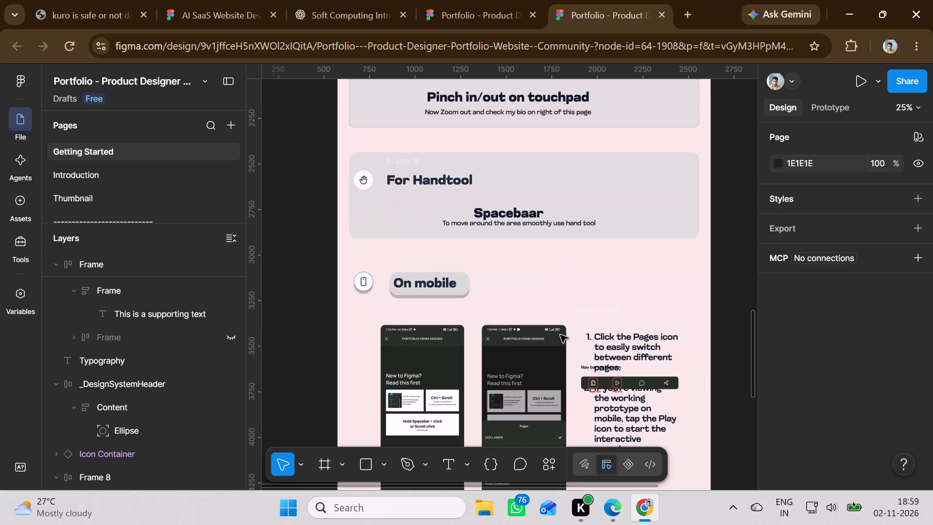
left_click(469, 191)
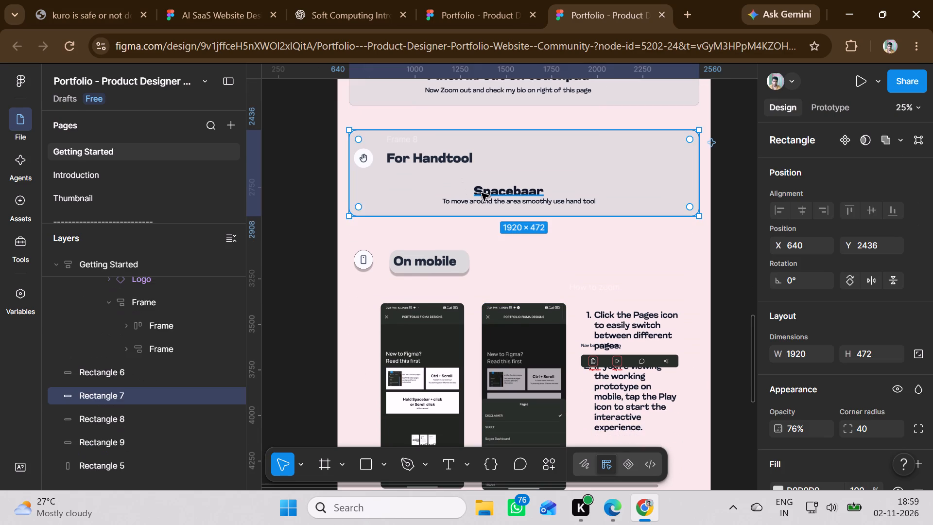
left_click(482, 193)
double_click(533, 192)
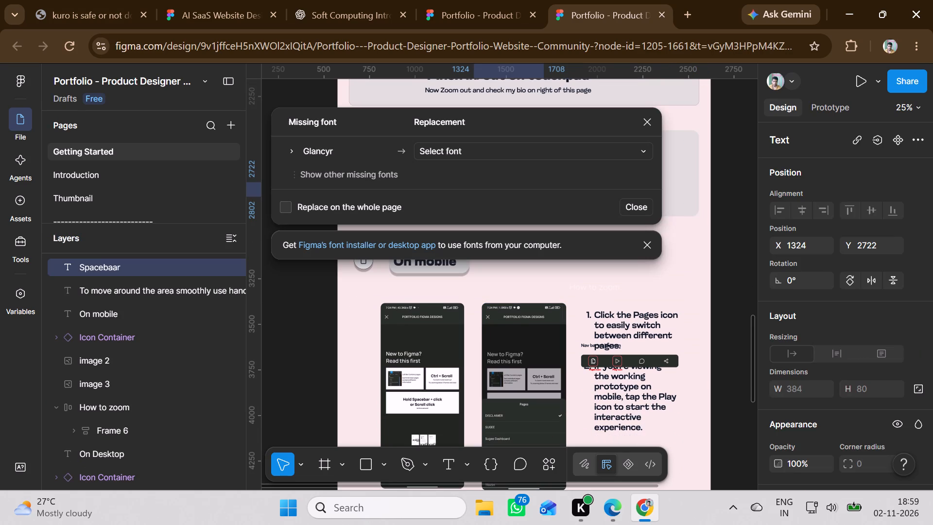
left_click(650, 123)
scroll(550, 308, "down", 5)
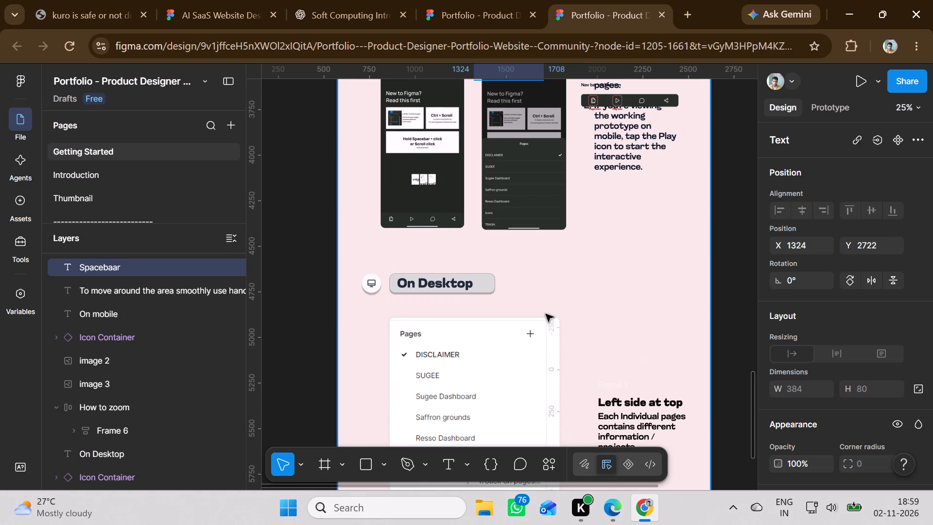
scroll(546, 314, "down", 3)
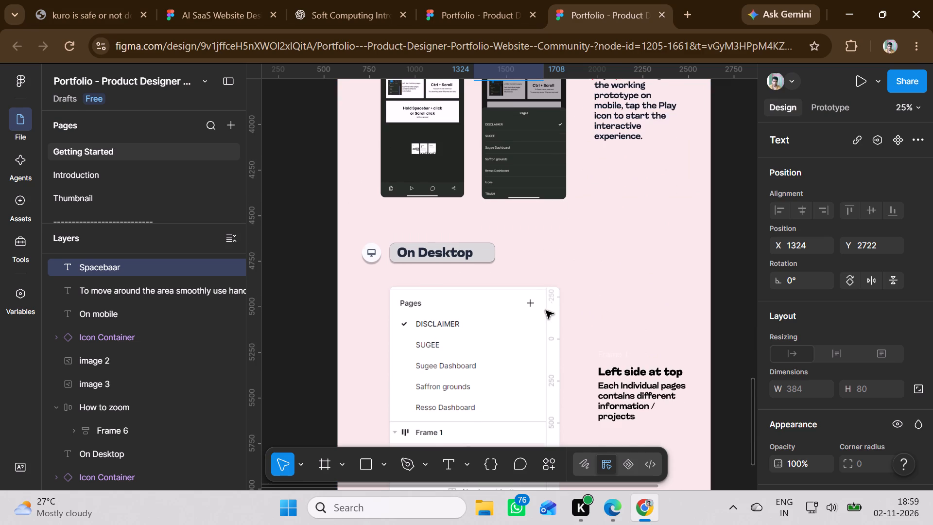
Return to the Community portfolio templates and open a copy of the Digital Agency Website - Freebie design file.
left_click(517, 0)
scroll(512, 266, "down", 4)
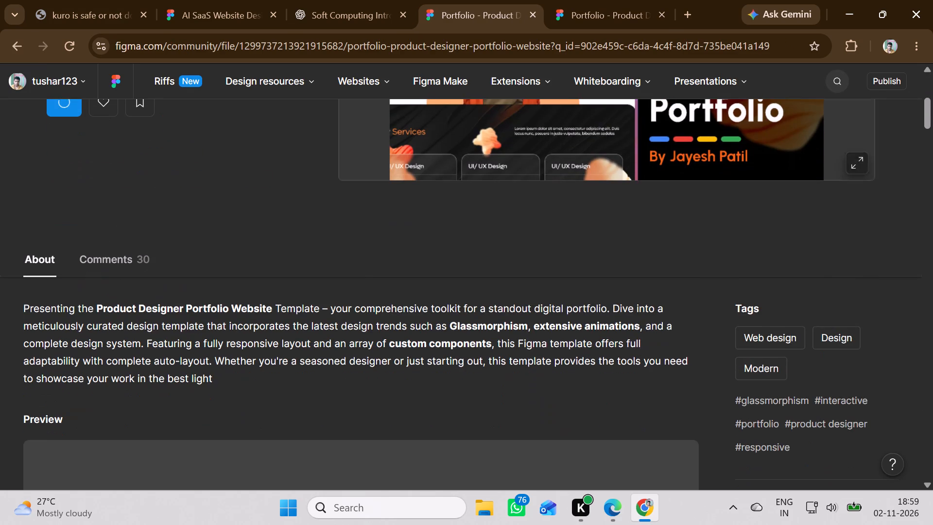
left_click(20, 46)
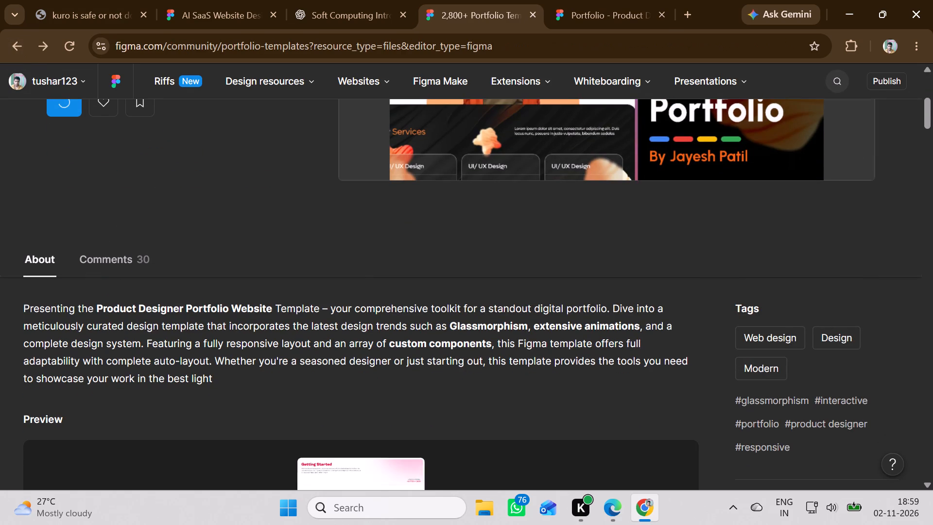
scroll(263, 216, "down", 8)
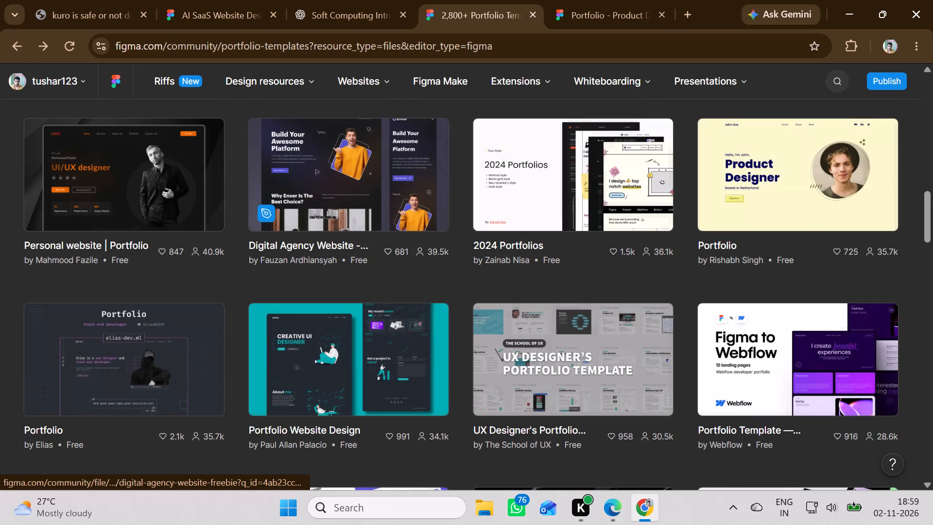
left_click(340, 156)
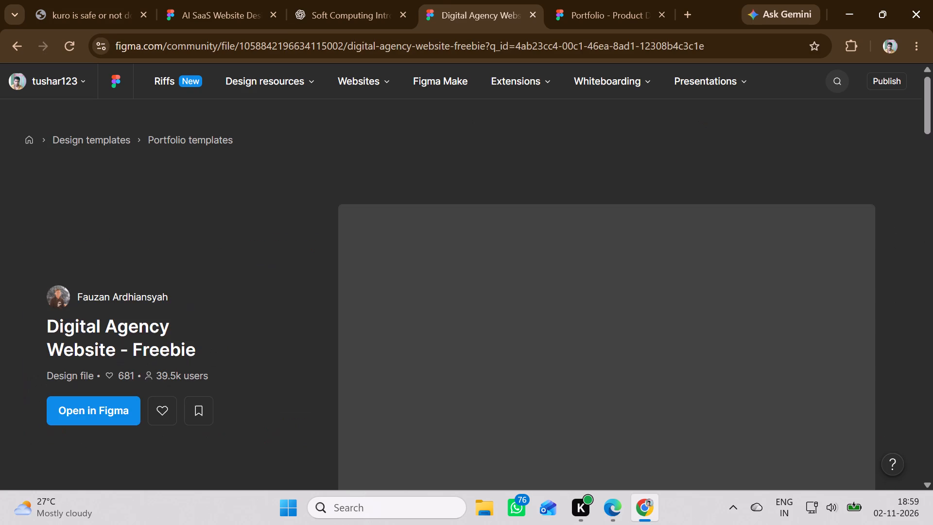
left_click(83, 409)
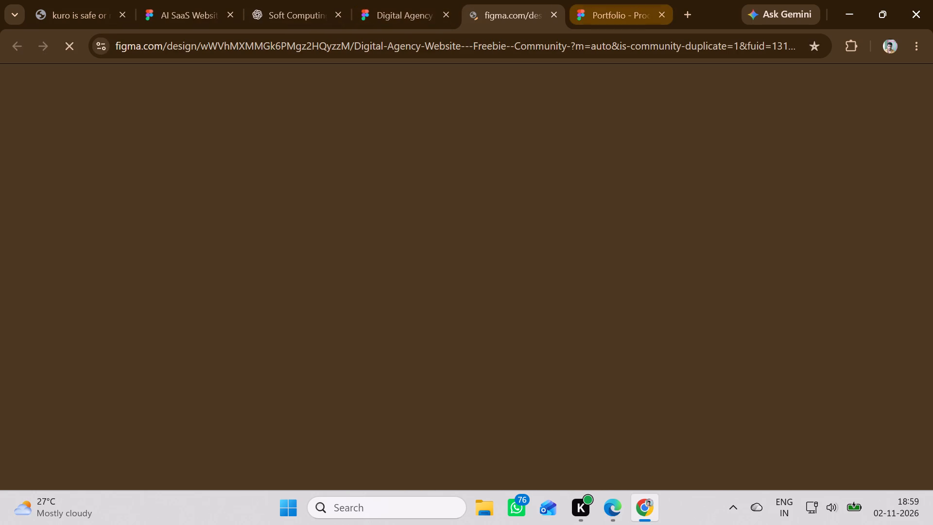
Switch back to the Portfolio file and rotate the second phone screenshot in the On mobile block to -3°.
left_click(643, 16)
scroll(644, 316, "down", 3)
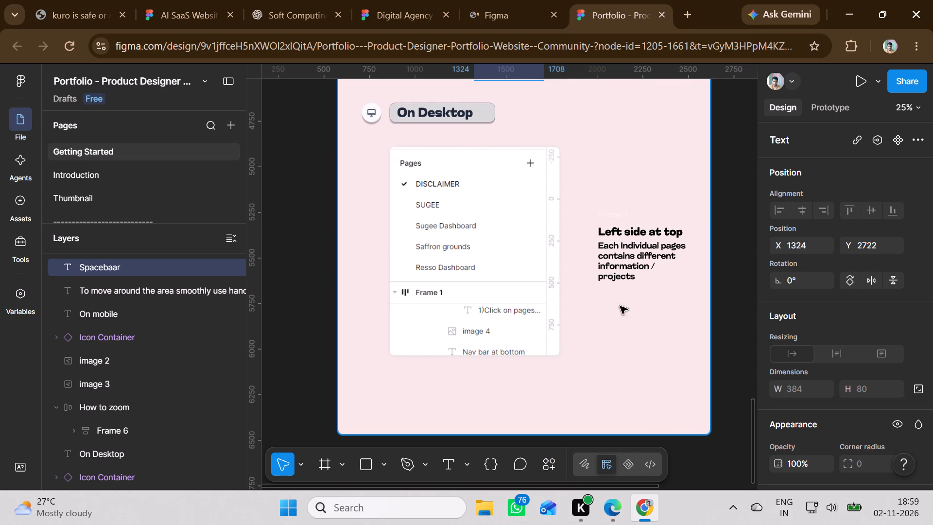
scroll(509, 188, "down", 1)
scroll(509, 188, "up", 1)
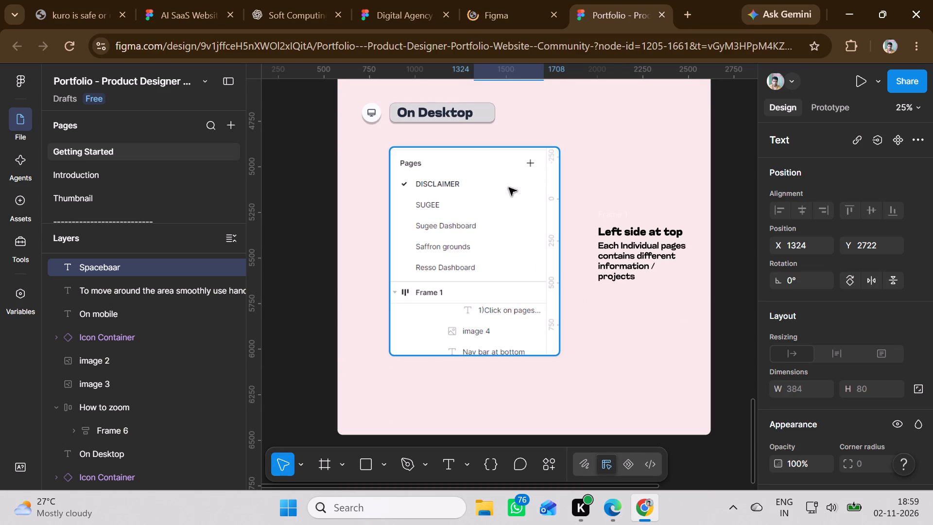
scroll(509, 188, "up", 1)
scroll(394, 198, "up", 6)
left_click(527, 210)
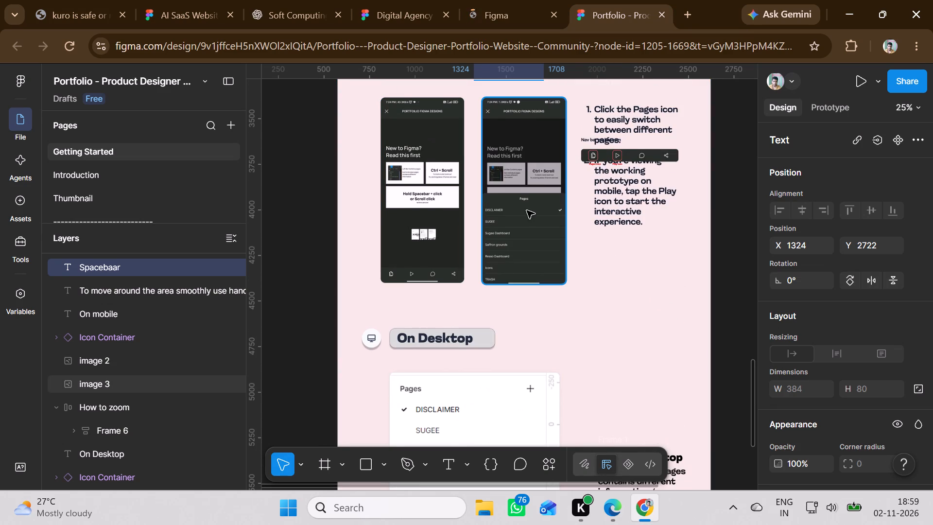
scroll(527, 210, "up", 1)
scroll(527, 210, "down", 2)
scroll(527, 210, "up", 6)
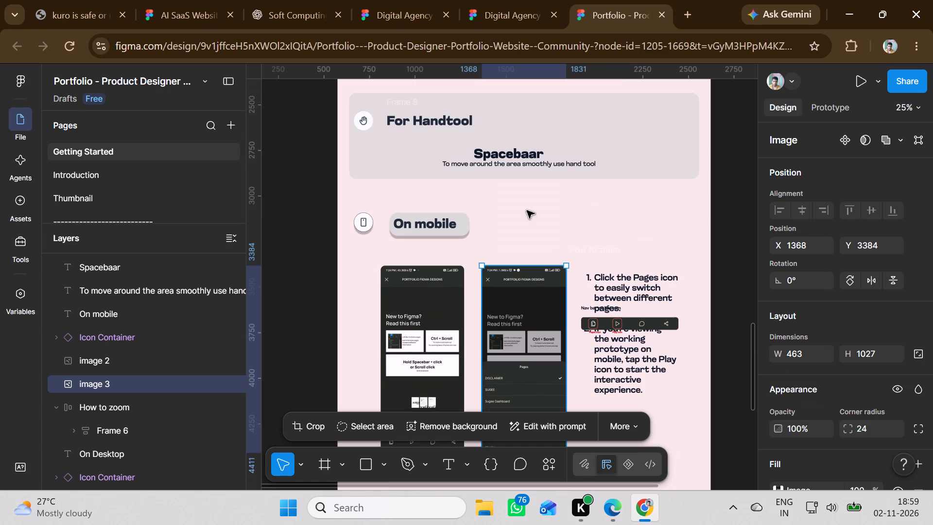
left_click(492, 0)
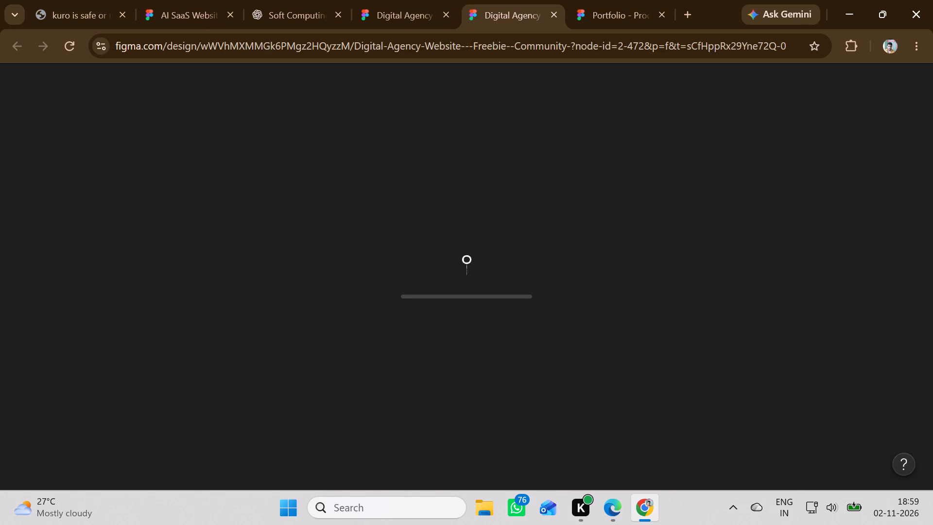
left_click(574, 0)
left_click(807, 245)
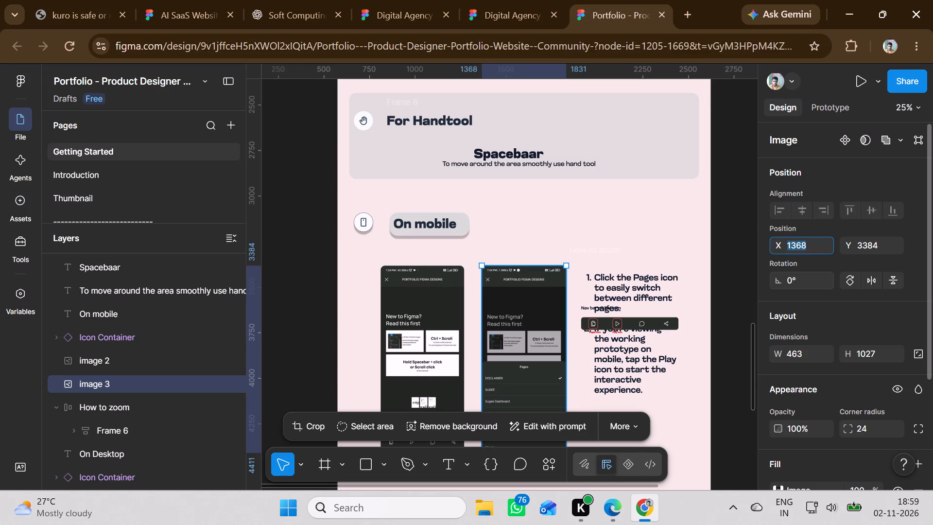
left_click(810, 279)
key("Up")
key("Down")
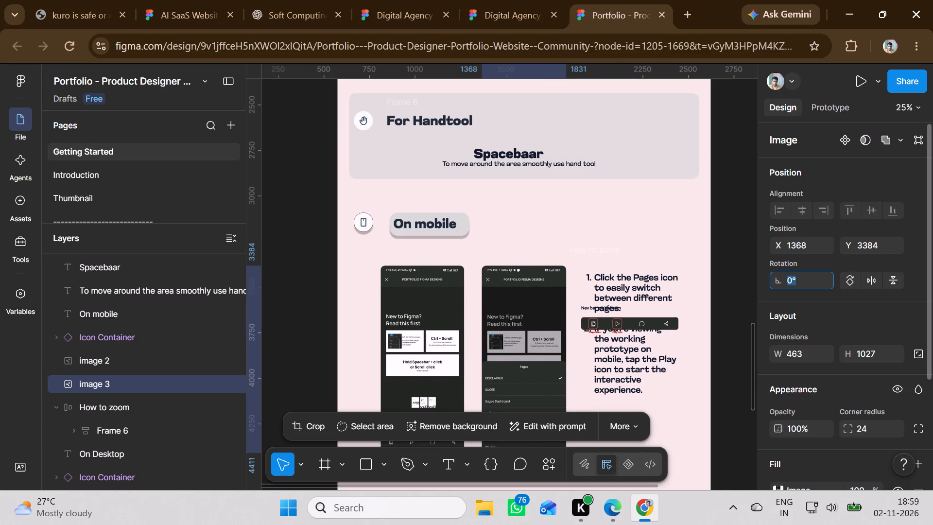
key("Up")
key("Down")
key("Up")
key("Up")
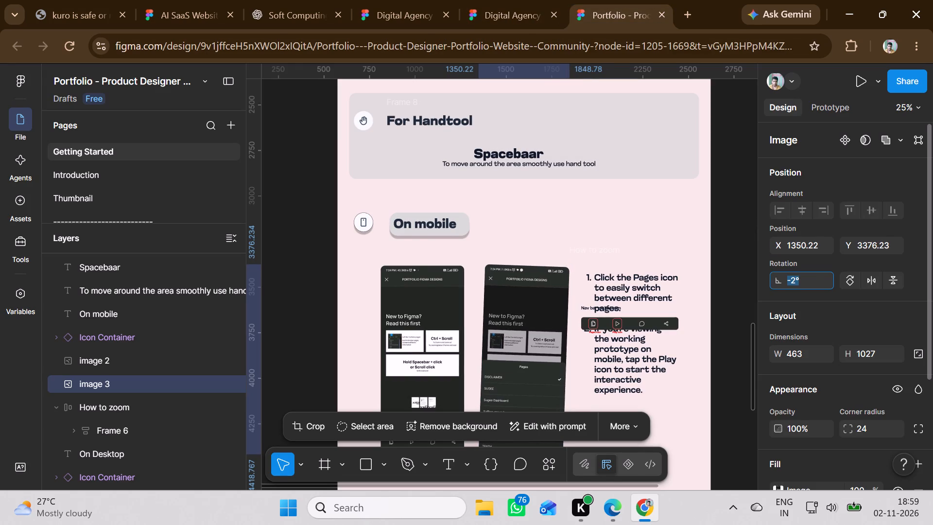
key("Up")
Rotate the first phone screenshot in the On mobile block to -3°.
scroll(563, 204, "down", 3)
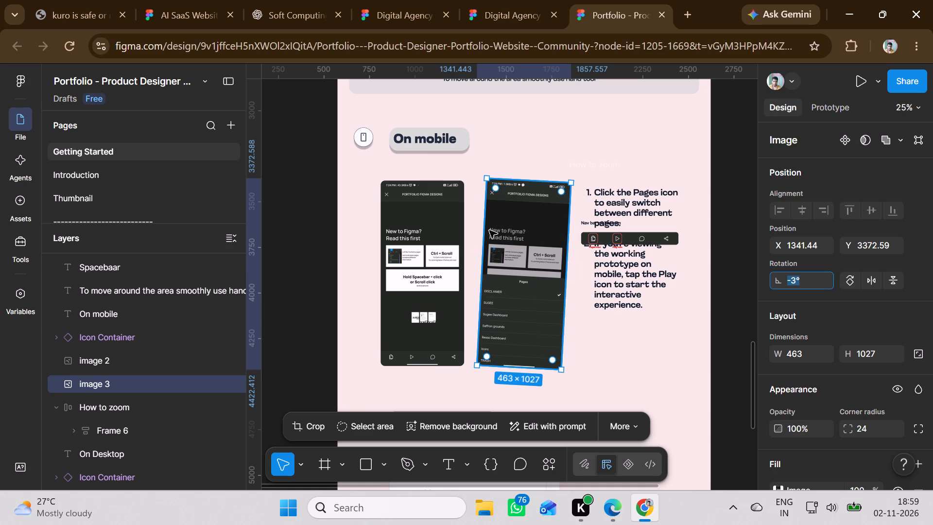
left_click(443, 265)
left_click(809, 284)
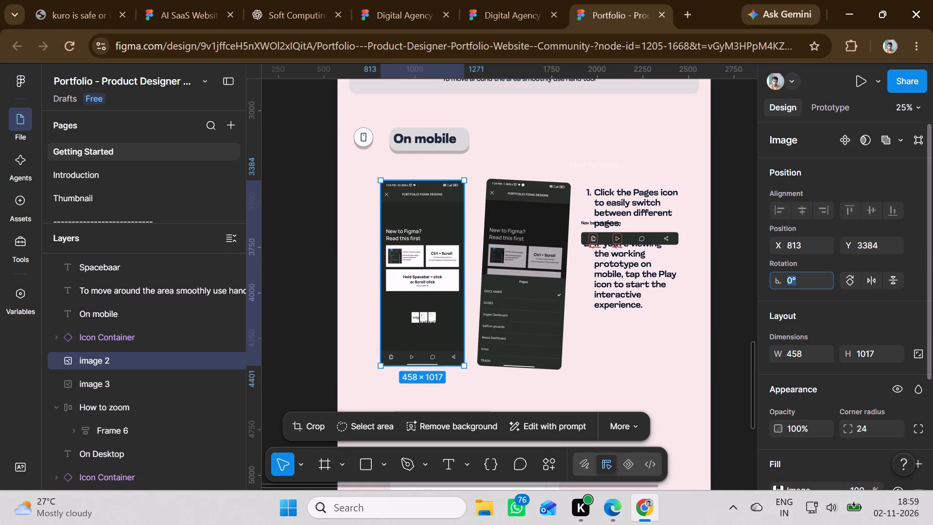
key("Up")
key("Up")
key("Up")
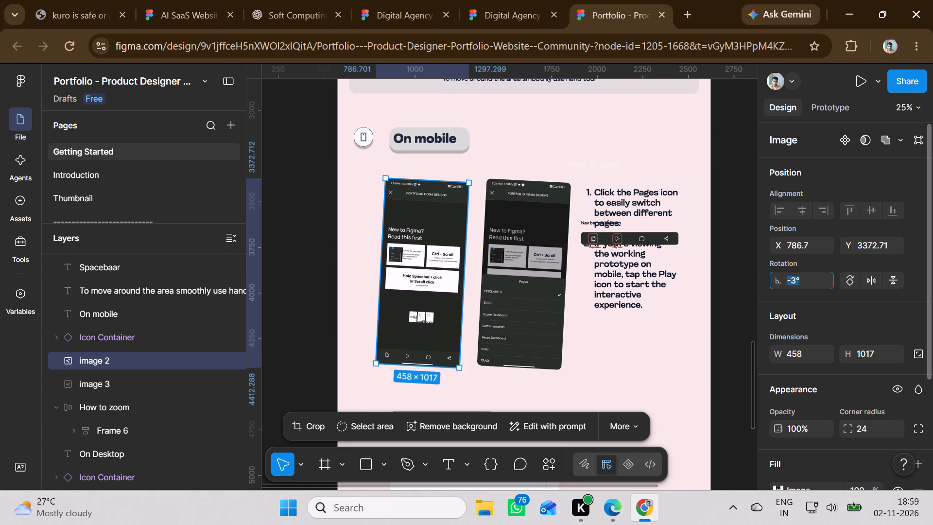
left_click(674, 360)
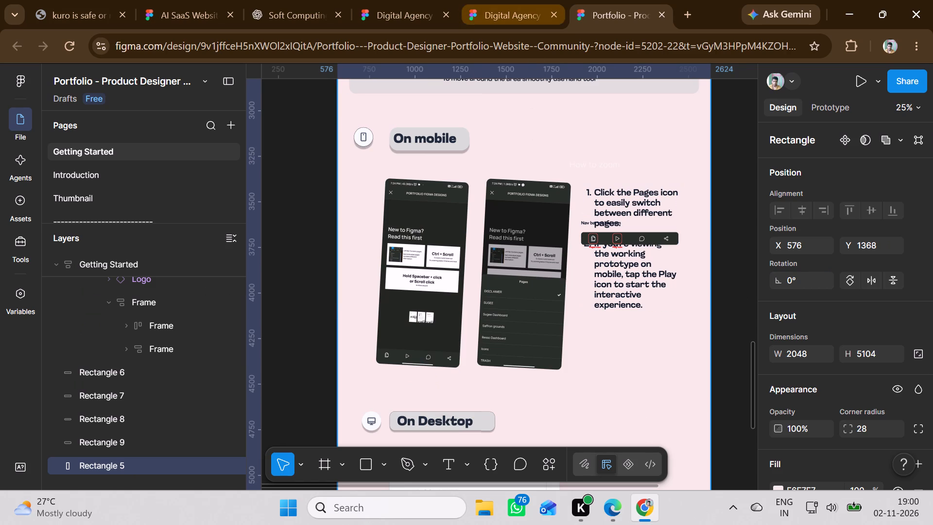
Switch to the Digital Agency Website file and draw a rectangle about 1604 × 1492 just below the cover design.
left_click(530, 1)
scroll(466, 225, "down", 10)
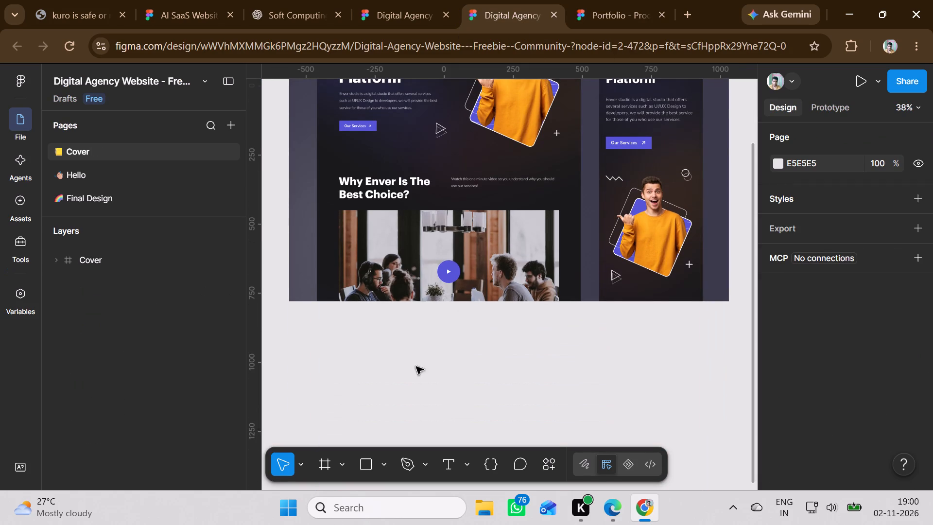
left_click(365, 472)
left_click_drag(291, 321, 621, 406)
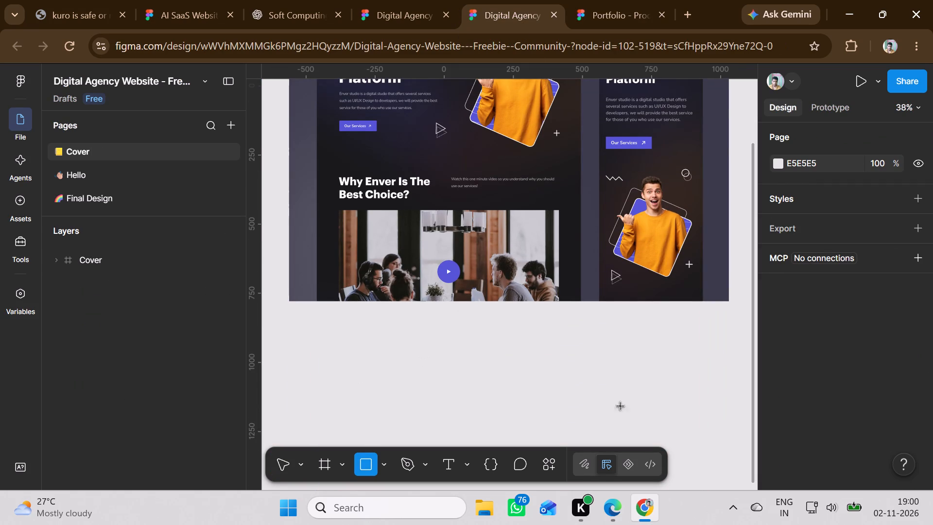
left_click_drag(621, 406, 736, 497)
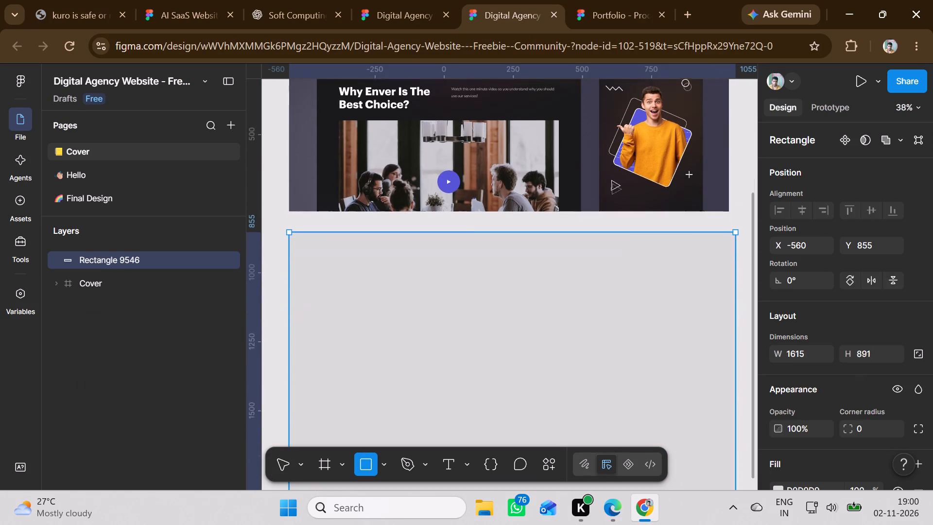
left_click_drag(736, 497, 732, 479)
scroll(639, 376, "up", 9)
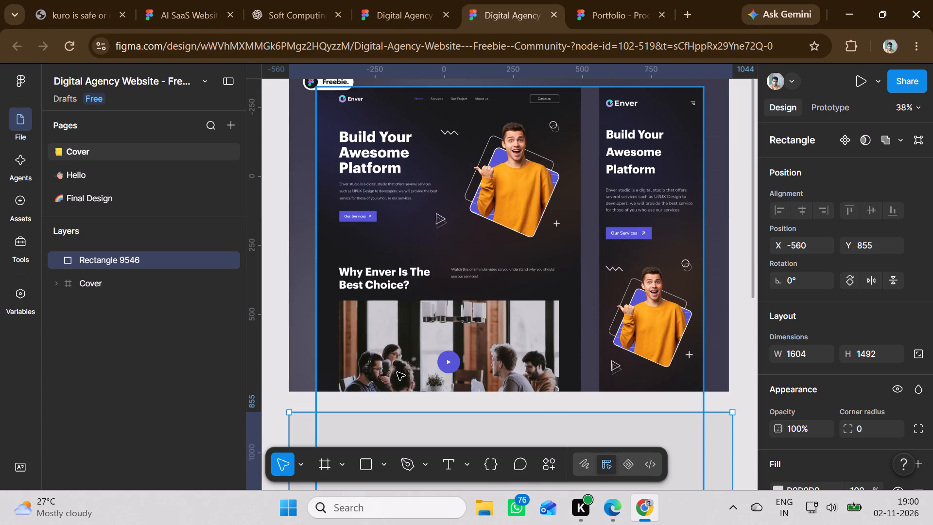
scroll(397, 372, "down", 4)
left_click(286, 347)
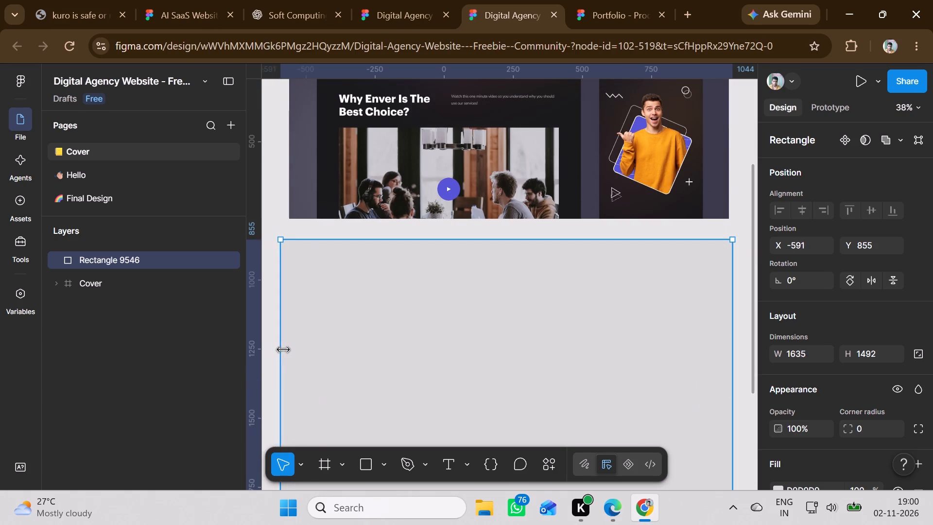
Narrow the new rectangle below the cover design to 1591 wide so its edges line up with the cover.
left_click(730, 357)
scroll(555, 344, "up", 2)
scroll(555, 344, "down", 2)
scroll(555, 344, "up", 3)
scroll(555, 344, "down", 1)
scroll(555, 344, "up", 4)
scroll(555, 344, "down", 1)
scroll(555, 344, "up", 1)
scroll(555, 344, "down", 1)
scroll(555, 344, "up", 6)
scroll(555, 344, "down", 6)
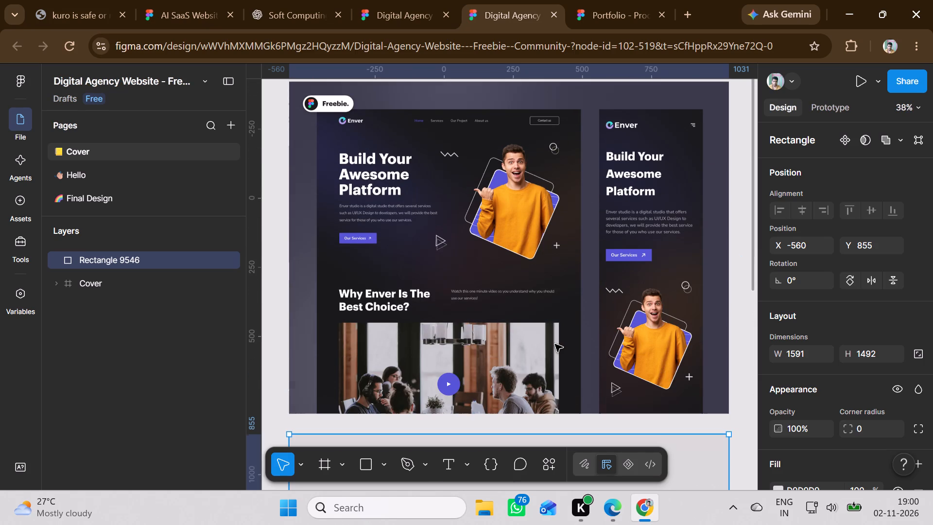
scroll(555, 344, "down", 3)
Change the fill of the rectangle below the cover to near-black 0C0C0C.
left_click(678, 420)
scroll(678, 420, "down", 5)
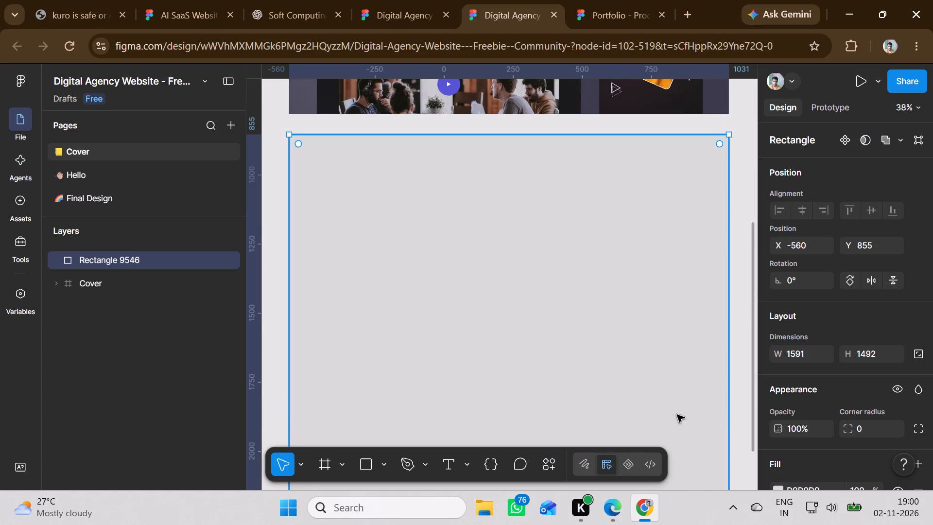
scroll(802, 408, "down", 4)
left_click(779, 345)
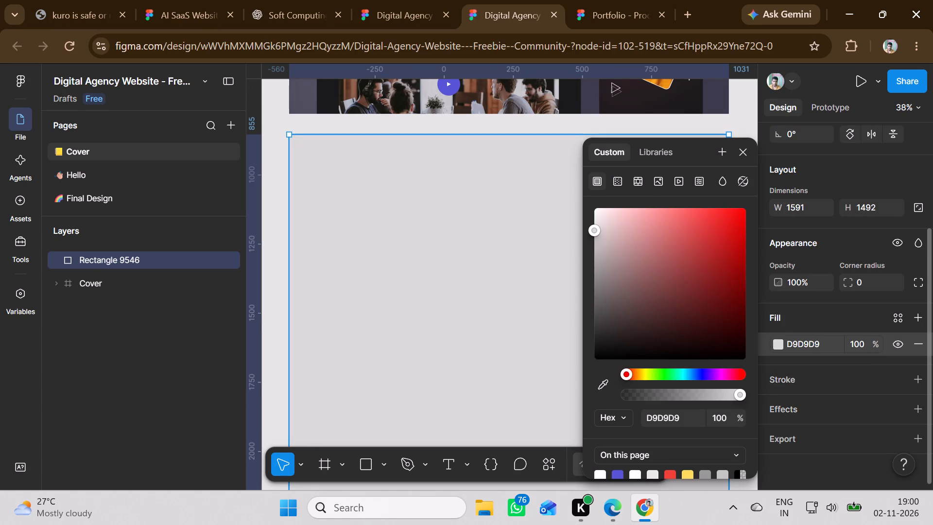
left_click(600, 352)
left_click(432, 367)
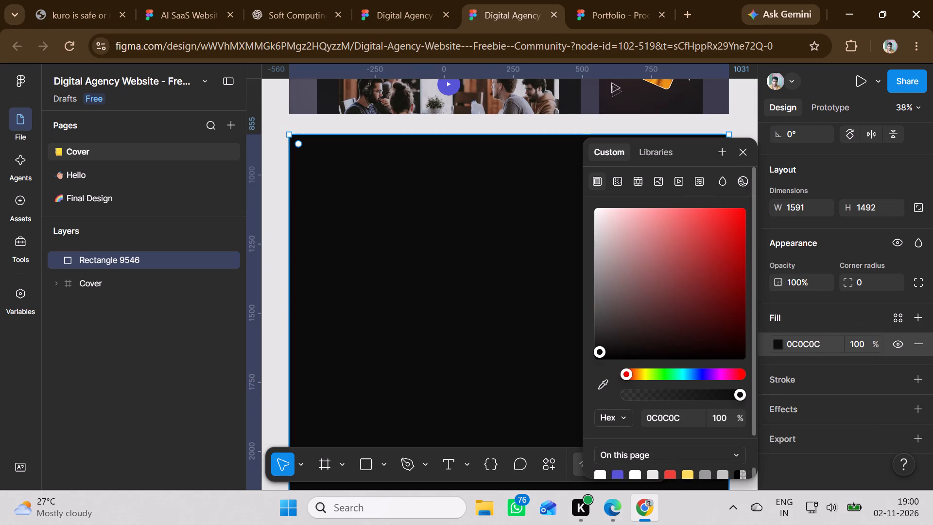
left_click(744, 151)
Move the Freebie badge from the cover down onto the black rectangle and bring it to the front.
scroll(586, 300, "up", 13)
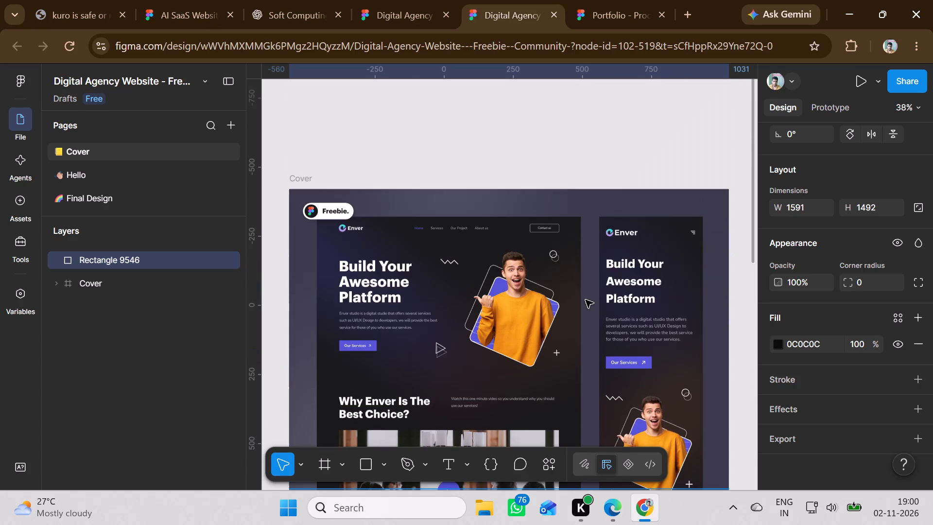
scroll(586, 300, "down", 3)
left_click(324, 209)
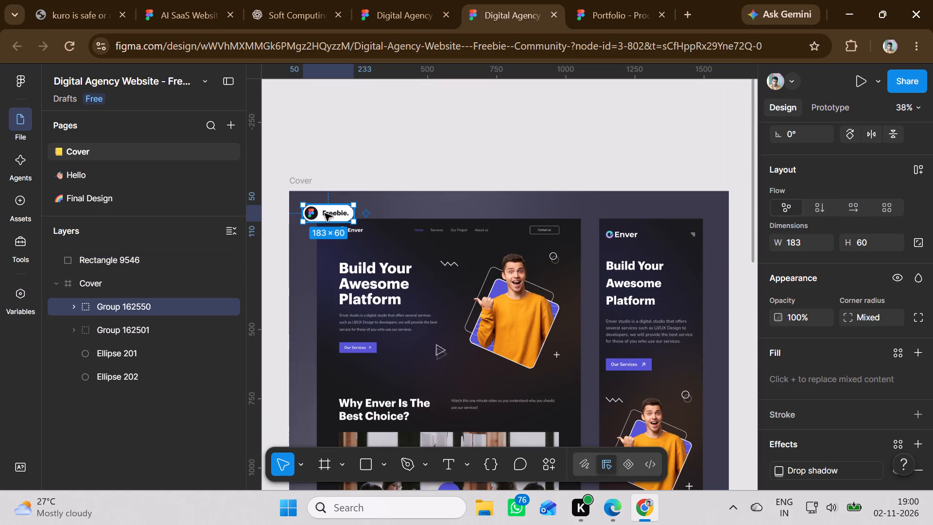
left_click_drag(324, 214, 339, 277)
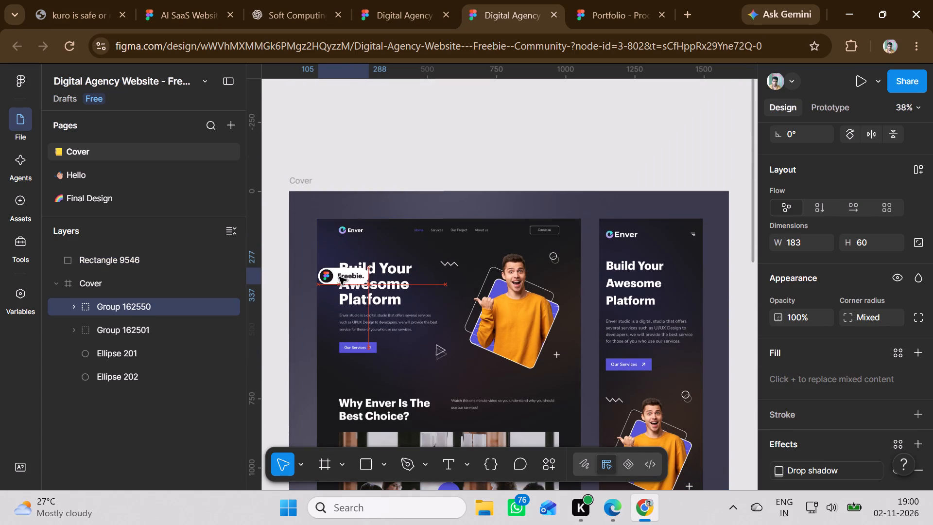
scroll(339, 277, "down", 12)
left_click_drag(339, 277, 370, 243)
scroll(339, 277, "up", 6)
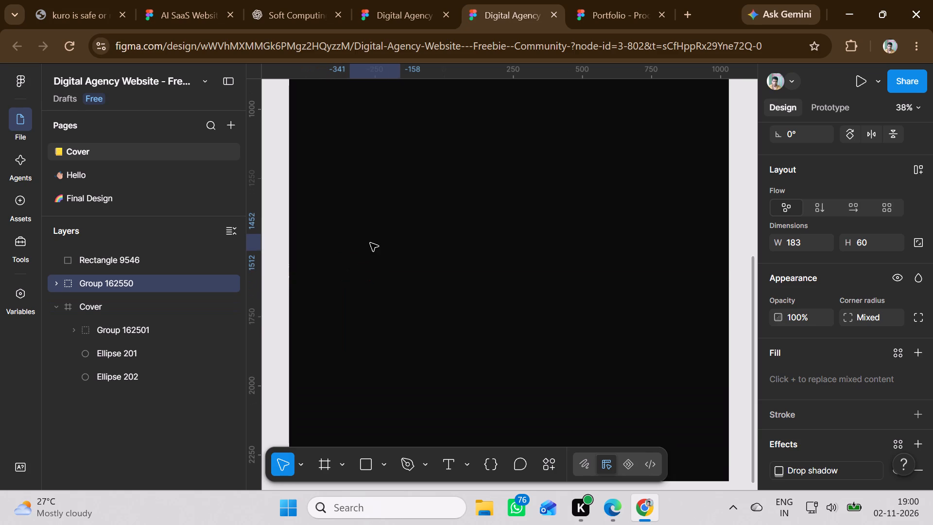
left_click_drag(370, 243, 371, 242)
scroll(370, 243, "up", 2)
right_click(368, 245)
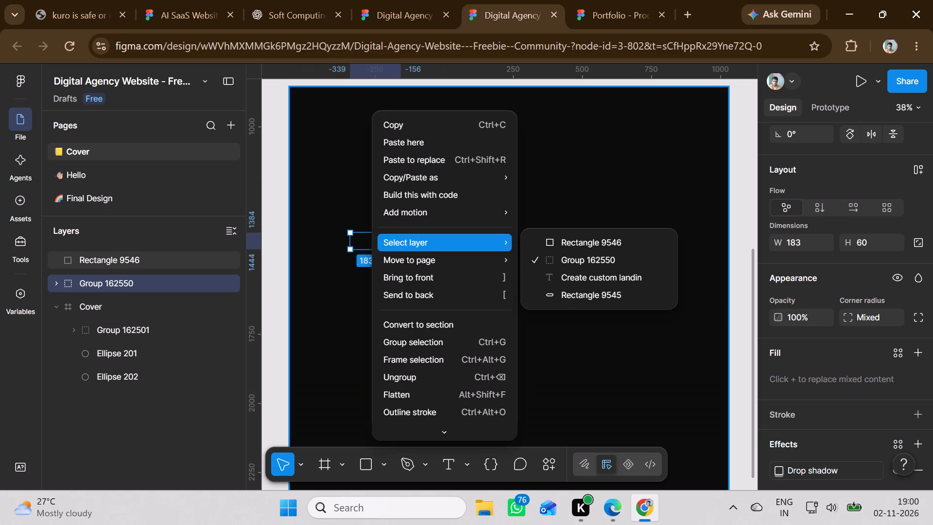
left_click(411, 274)
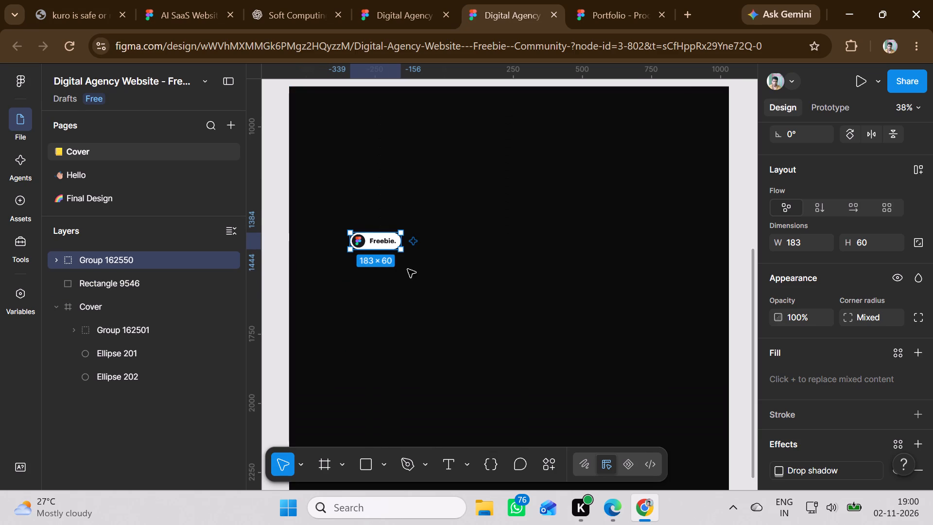
Place the Freebie badge in the black rectangle's upper-left corner, at about X -539, Y 878.
left_click_drag(376, 245, 324, 111)
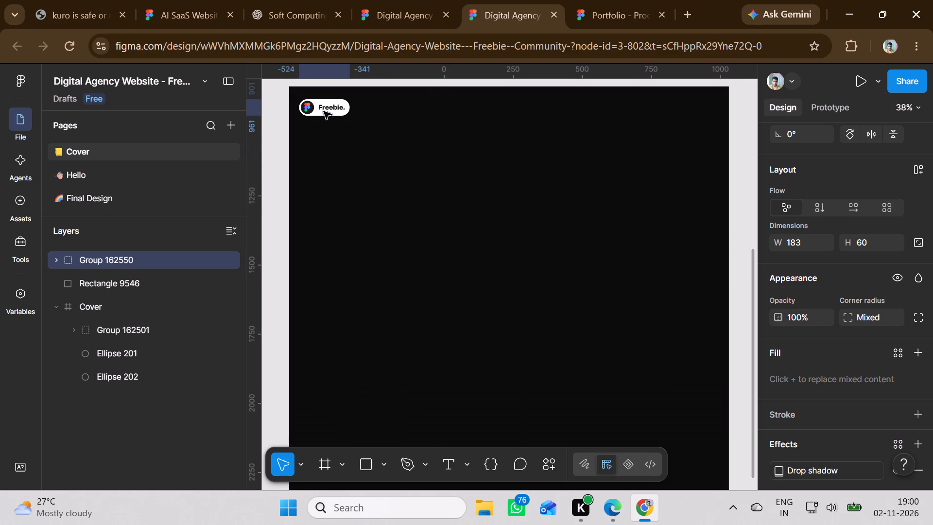
left_click_drag(324, 111, 320, 105)
Shift the desktop landing mockup within the cover to about X 109, Y 68.
scroll(430, 290, "up", 5)
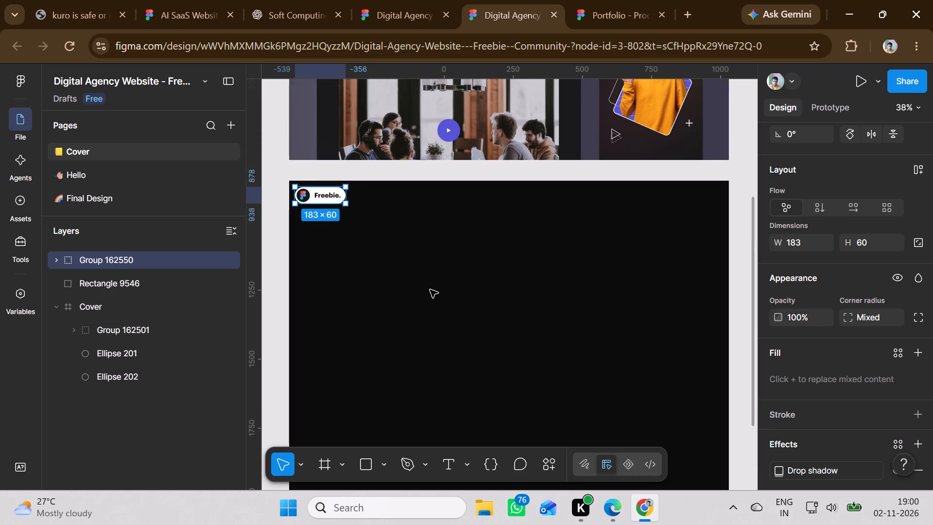
scroll(430, 290, "up", 7)
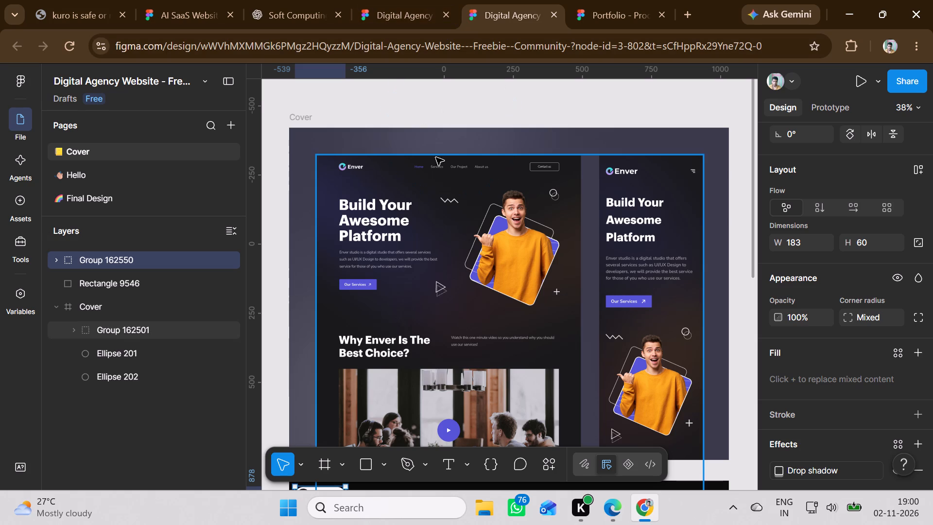
left_click(440, 187)
scroll(440, 187, "down", 1)
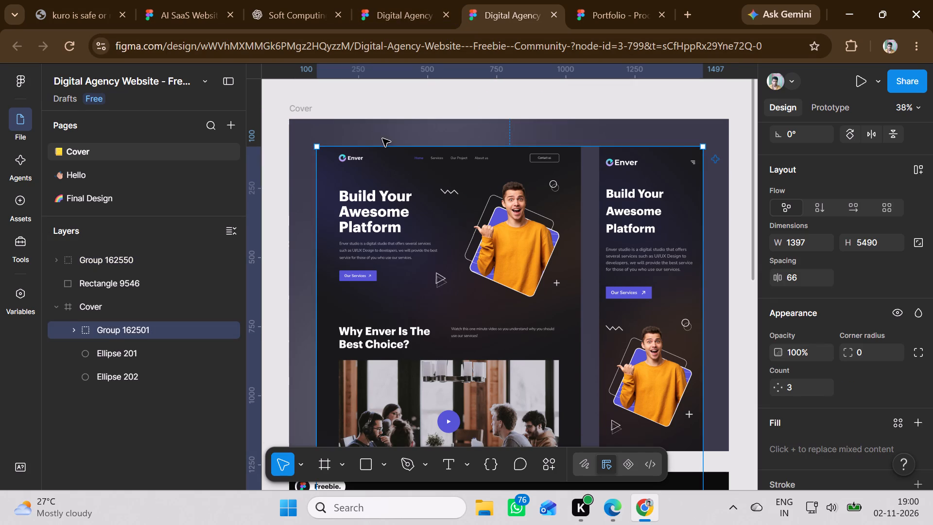
double_click(356, 160)
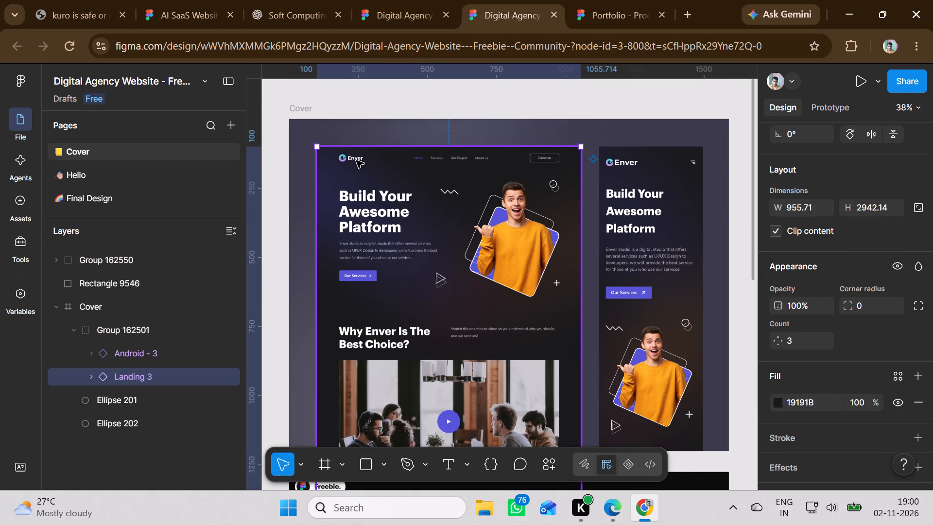
double_click(356, 160)
left_click_drag(356, 161, 356, 161)
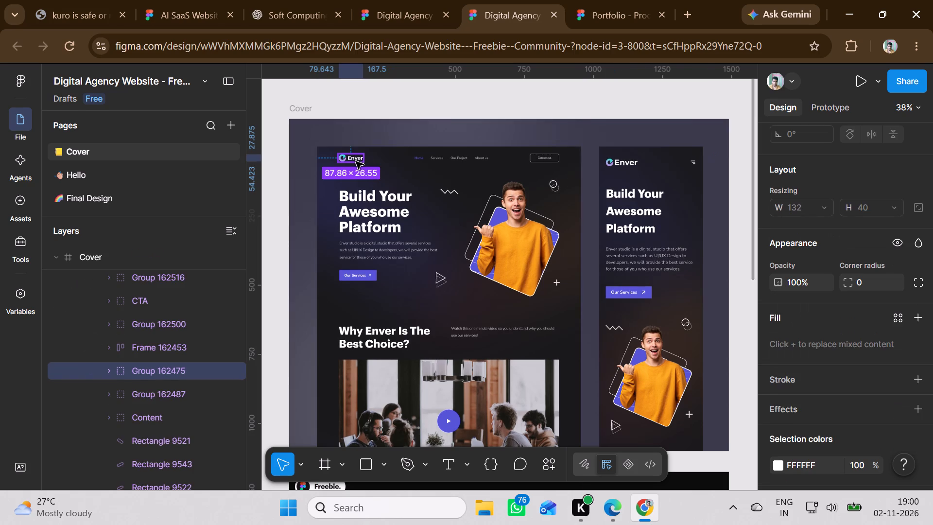
left_click_drag(356, 161, 359, 155)
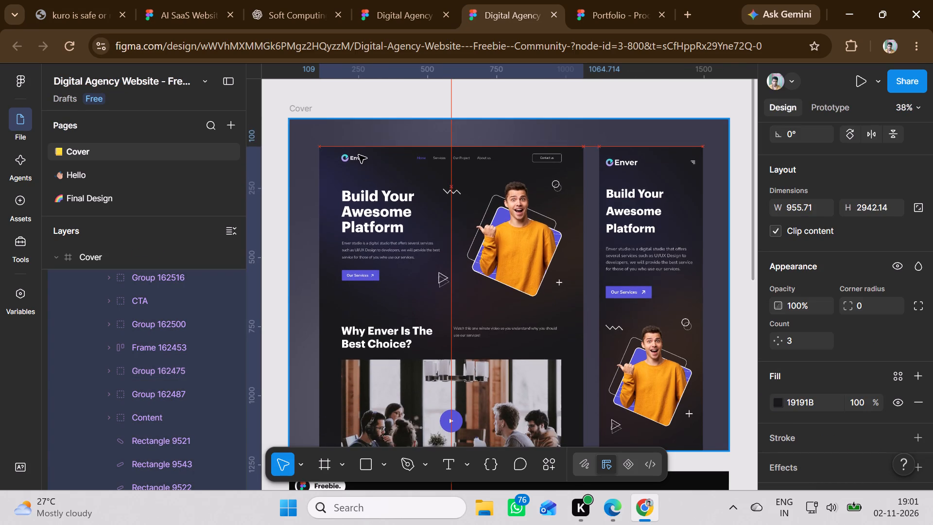
left_click_drag(359, 155, 358, 153)
triple_click(355, 148)
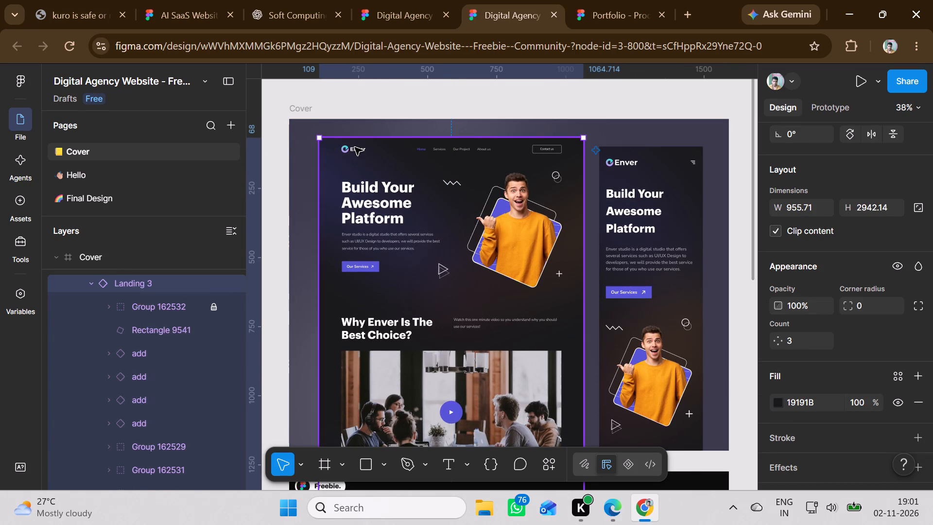
Move the desktop landing mockup down within the cover to X 109, Y 100.
left_click(355, 147)
left_click(321, 162)
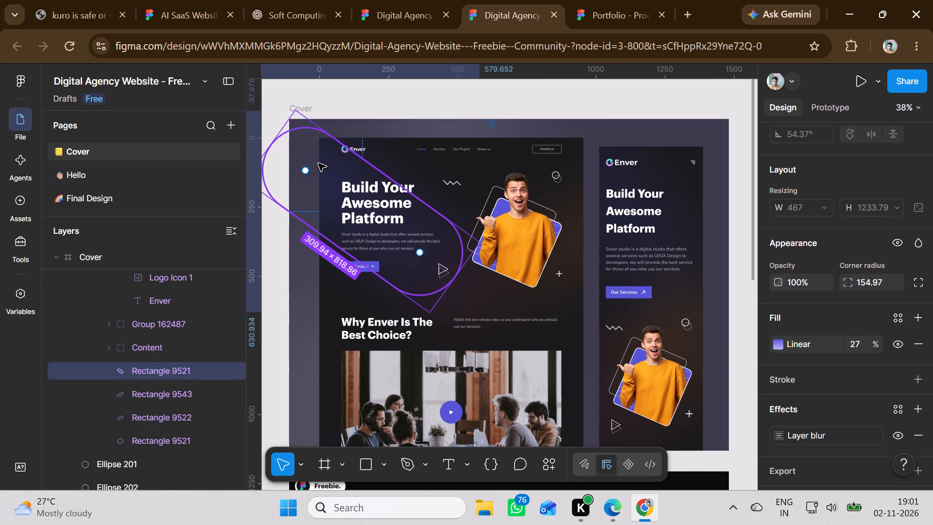
left_click(537, 98)
double_click(347, 150)
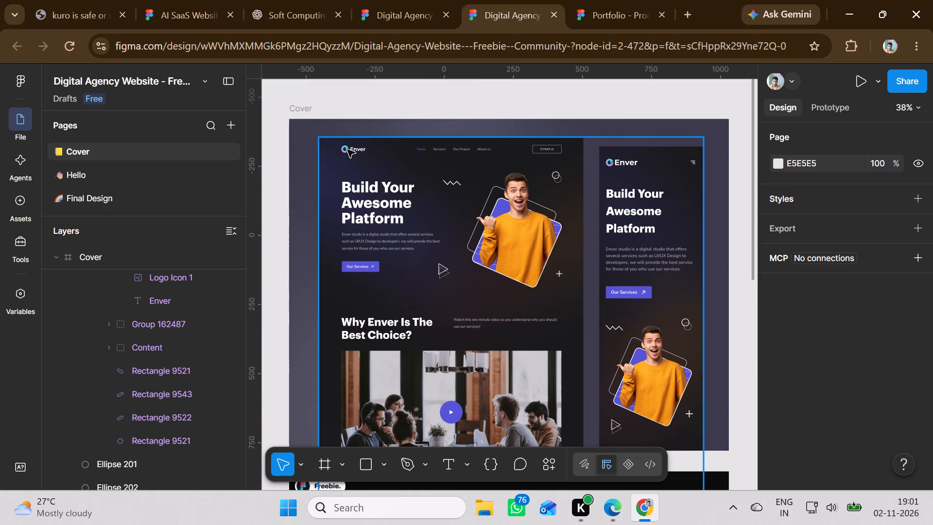
double_click(351, 150)
left_click_drag(351, 151, 363, 220)
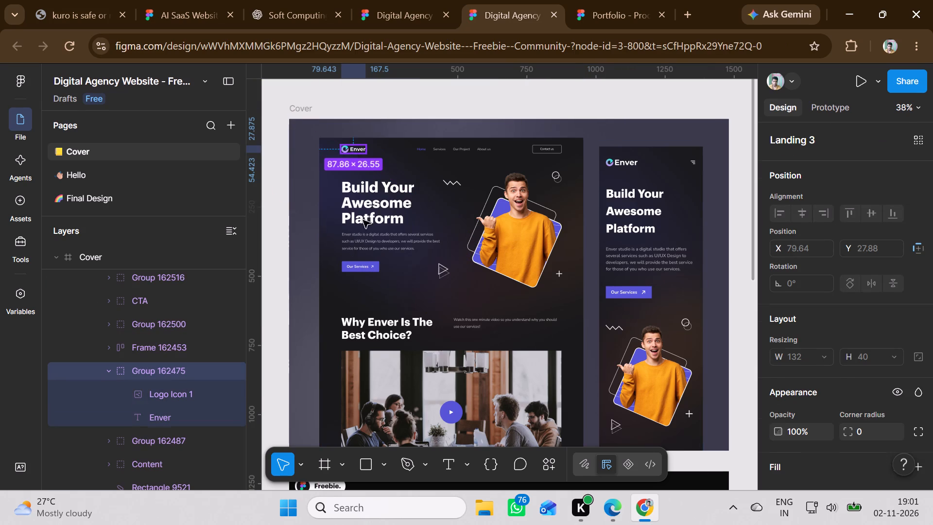
left_click_drag(363, 220, 352, 160)
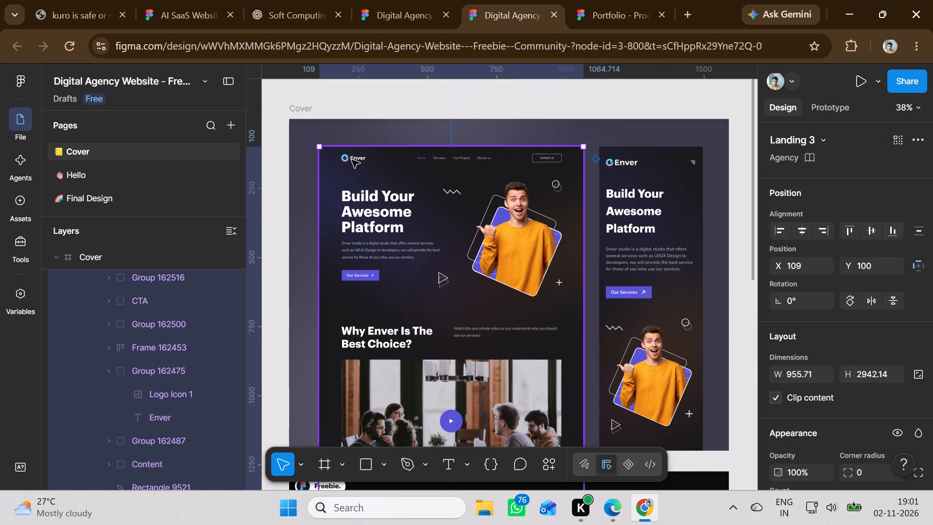
Draw a rectangle about 854 × 1265 over the black section, starting near its top beside the Freebie badge.
scroll(417, 207, "down", 5)
scroll(422, 203, "up", 2)
scroll(424, 200, "down", 2)
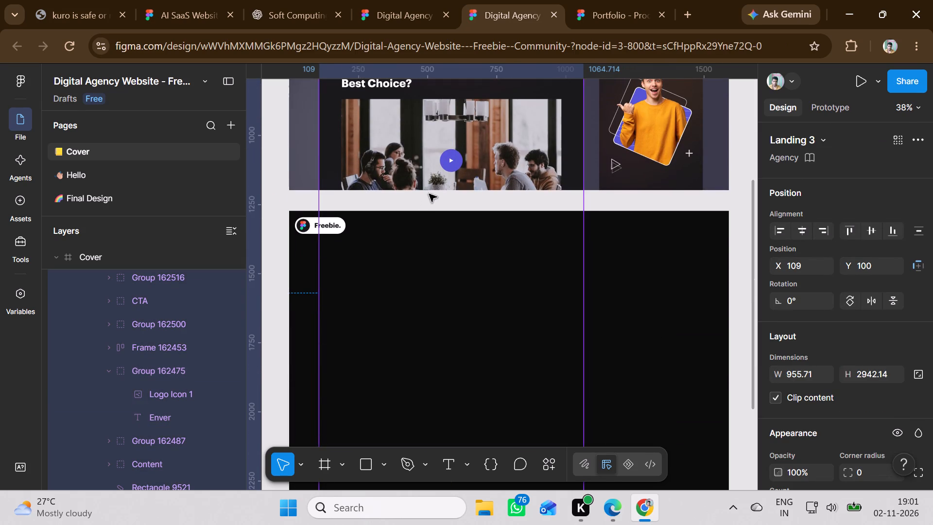
scroll(430, 193, "down", 1)
scroll(431, 192, "up", 4)
scroll(431, 192, "down", 6)
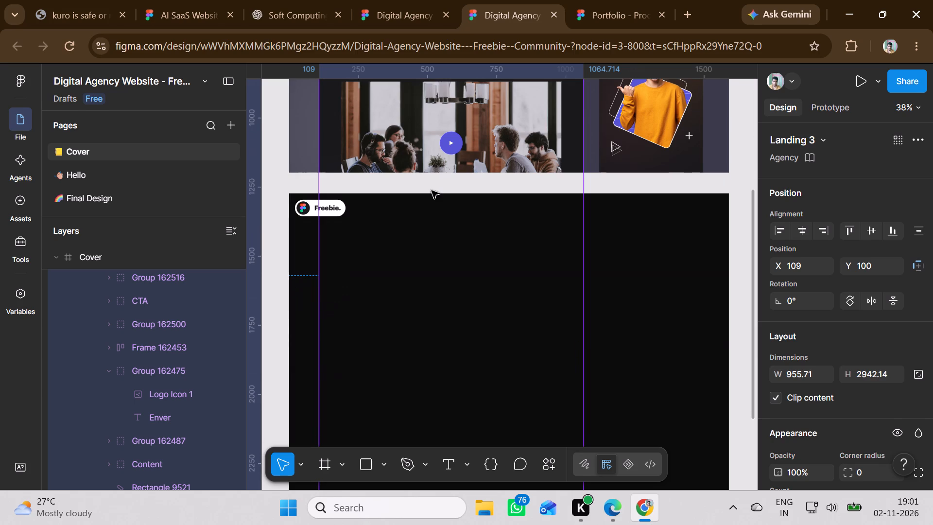
scroll(432, 190, "down", 4)
scroll(434, 188, "up", 9)
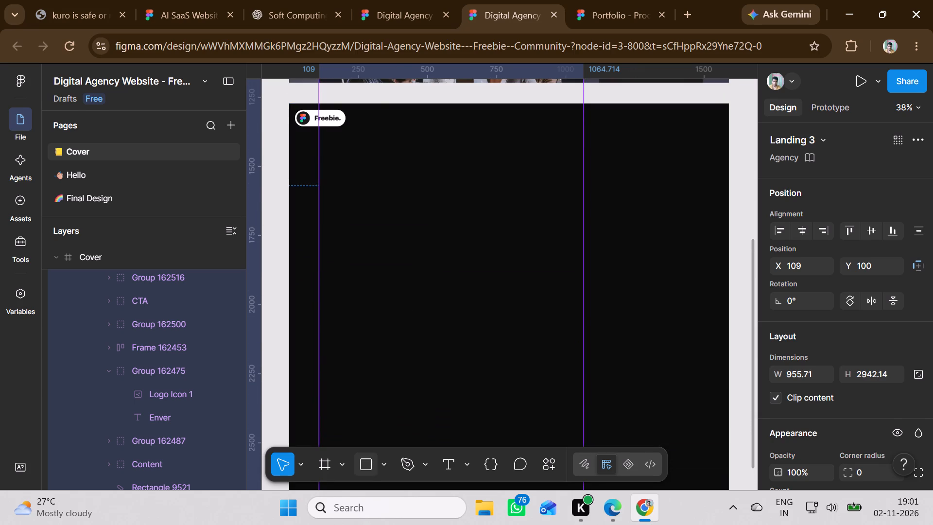
left_click(368, 471)
left_click_drag(325, 111, 325, 111)
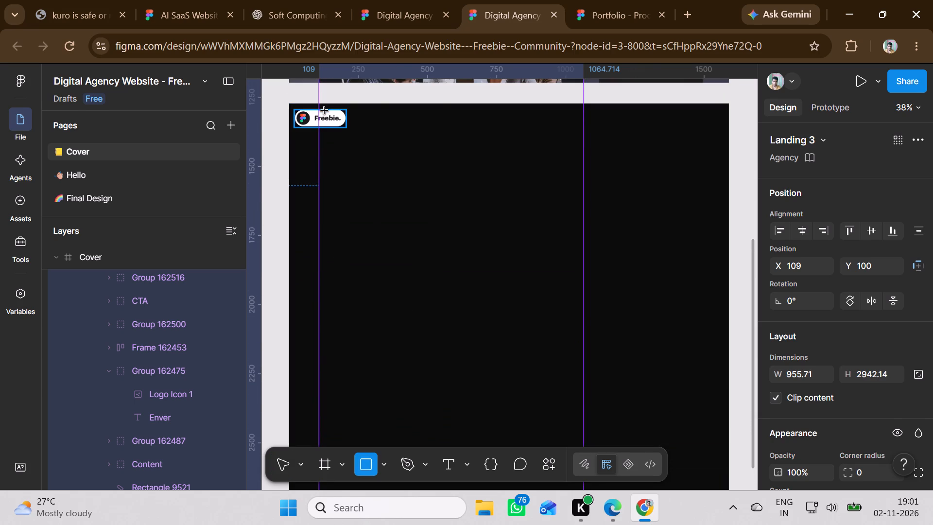
left_click_drag(325, 111, 510, 400)
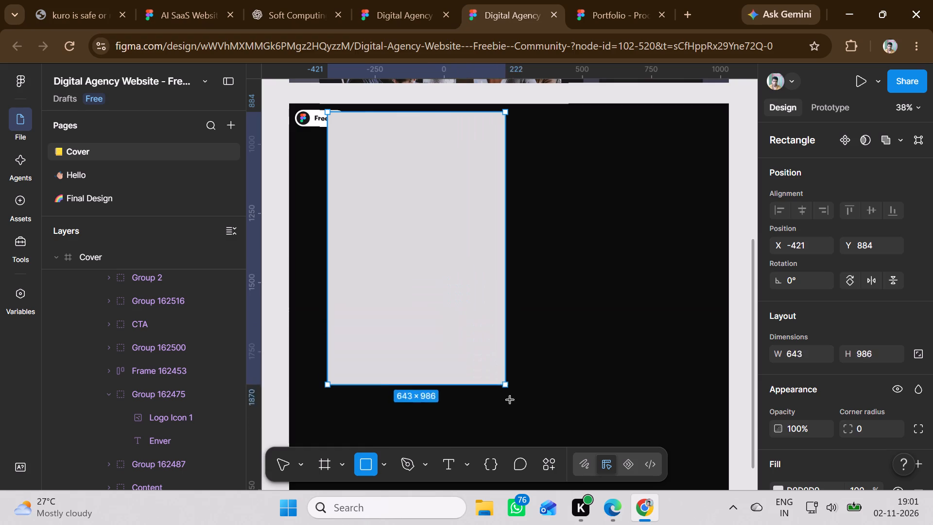
left_click_drag(510, 400, 563, 462)
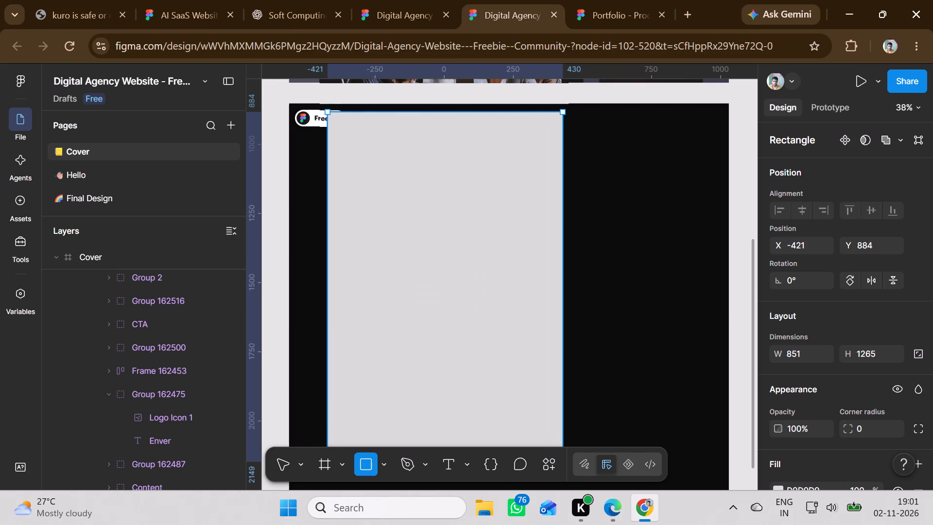
left_click_drag(563, 462, 563, 461)
Widen the light grey rectangle to 955, starting at X -454, to match the desktop mockup's edges above.
scroll(500, 348, "up", 9)
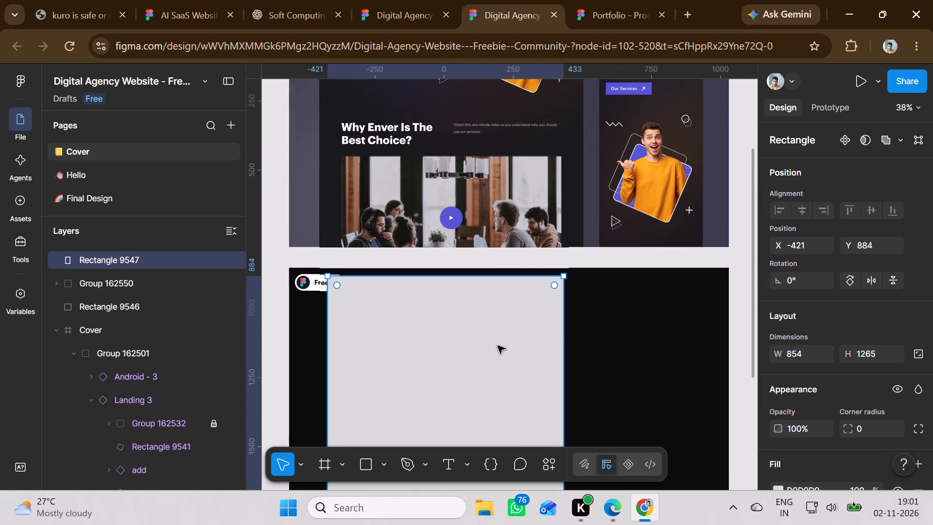
scroll(504, 313, "up", 6)
scroll(504, 313, "down", 5)
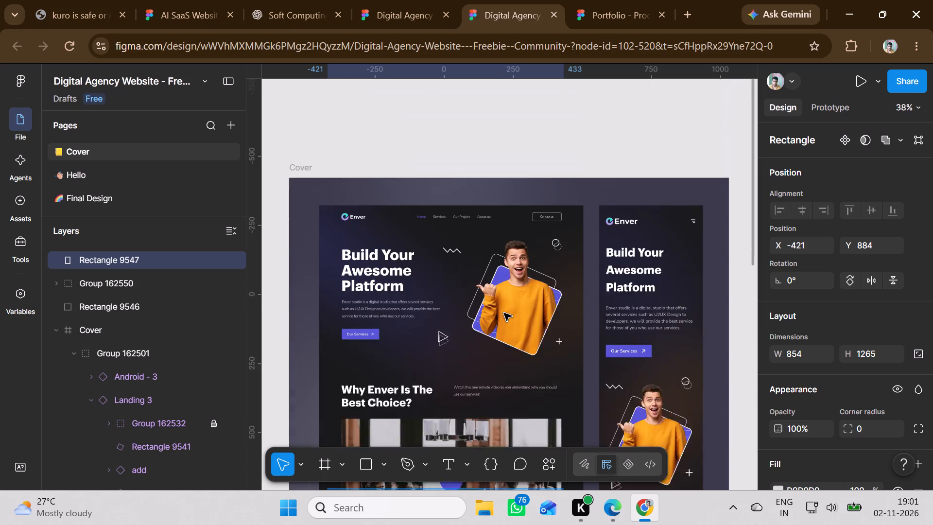
scroll(504, 313, "down", 1)
left_click_drag(566, 392, 575, 392)
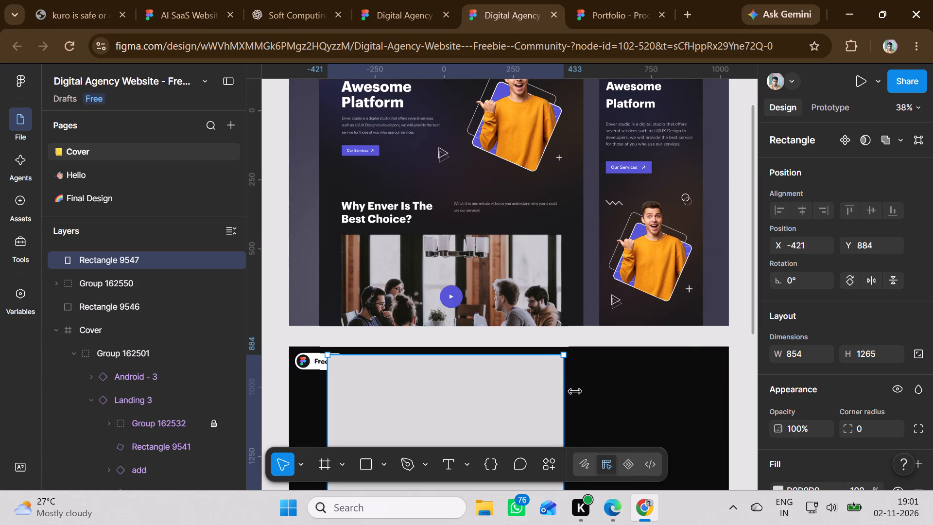
left_click_drag(575, 392, 582, 389)
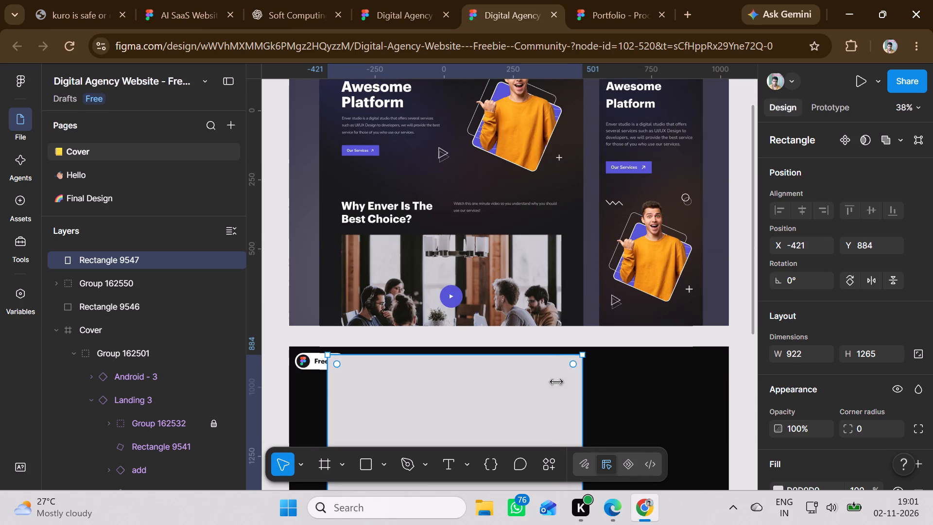
left_click_drag(328, 420, 321, 418)
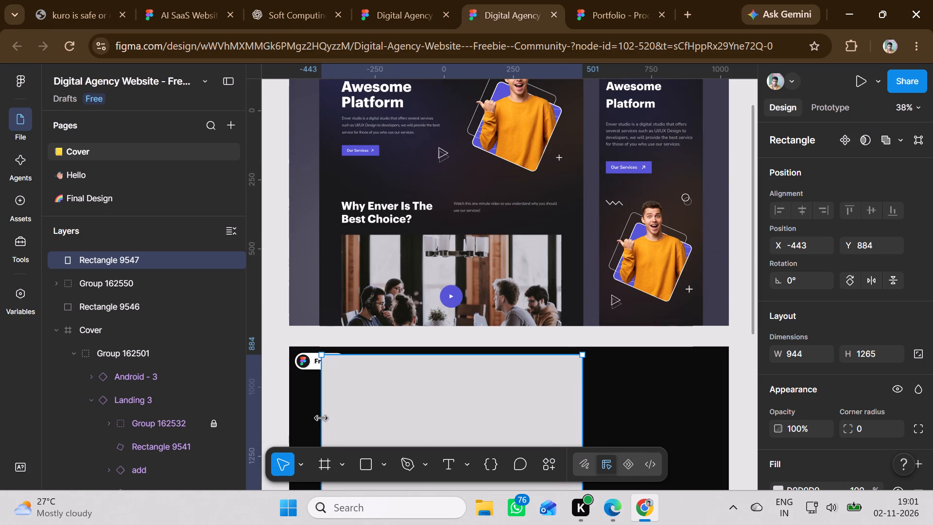
left_click_drag(321, 418, 318, 417)
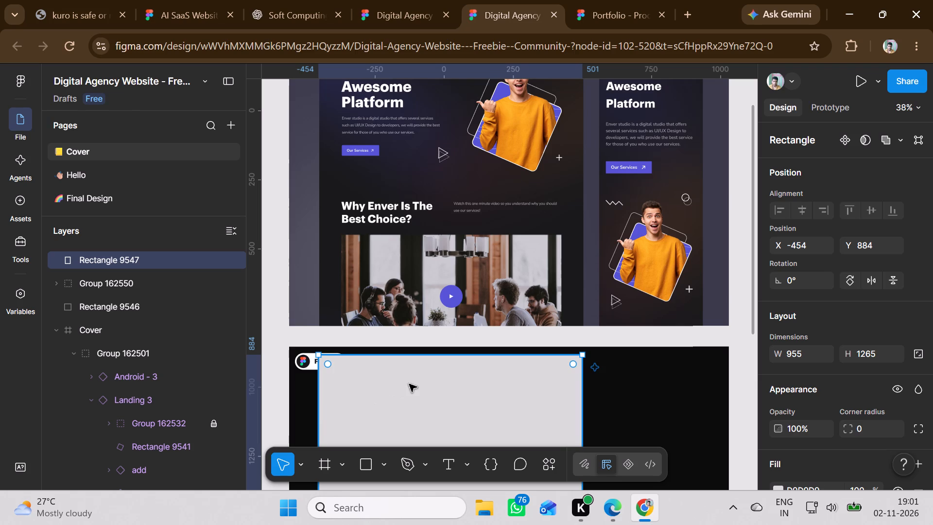
left_click(409, 384)
scroll(577, 358, "down", 3)
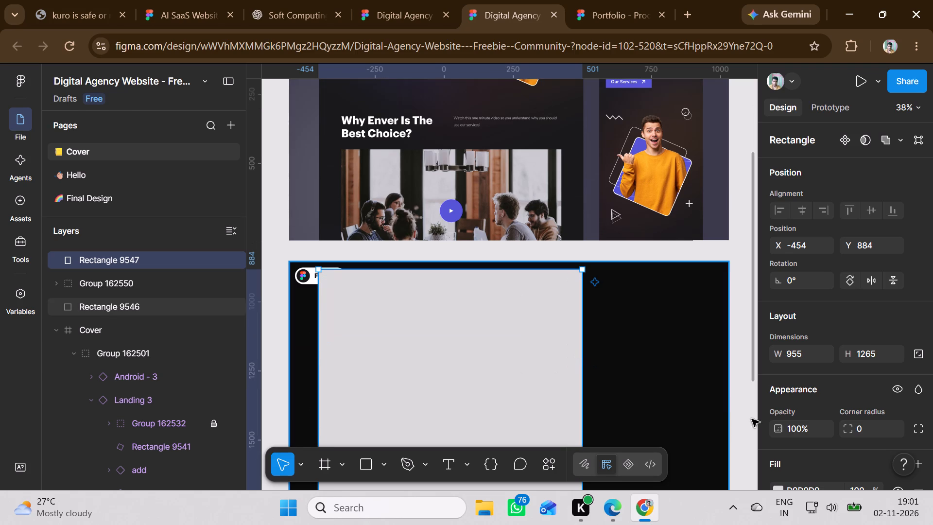
Change the fill of the light grey placeholder rectangle over the black section to dark grey 2F2D2D.
scroll(787, 442, "down", 3)
left_click(777, 345)
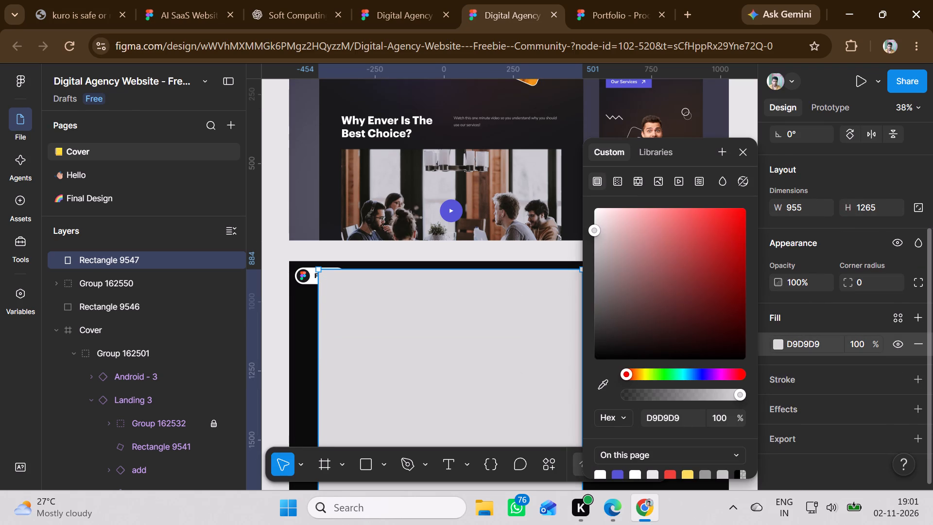
left_click(598, 317)
left_click(602, 331)
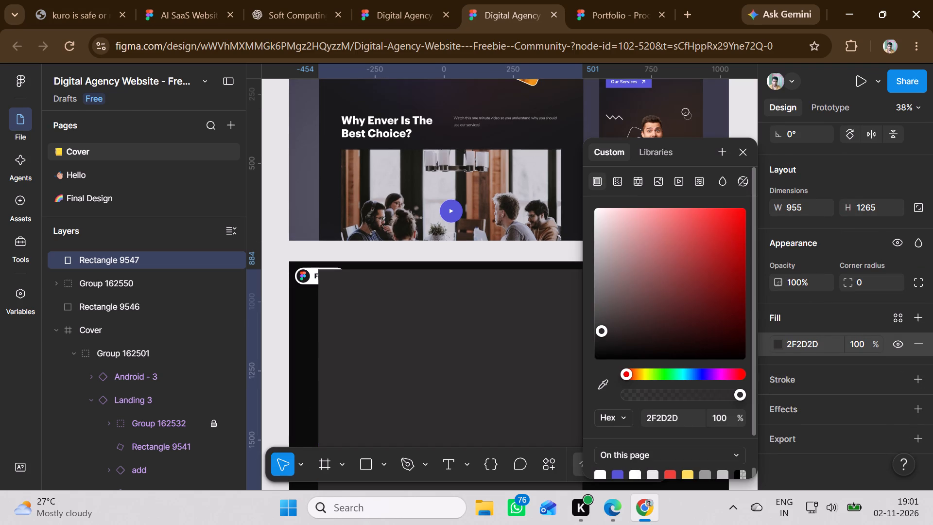
left_click(254, 388)
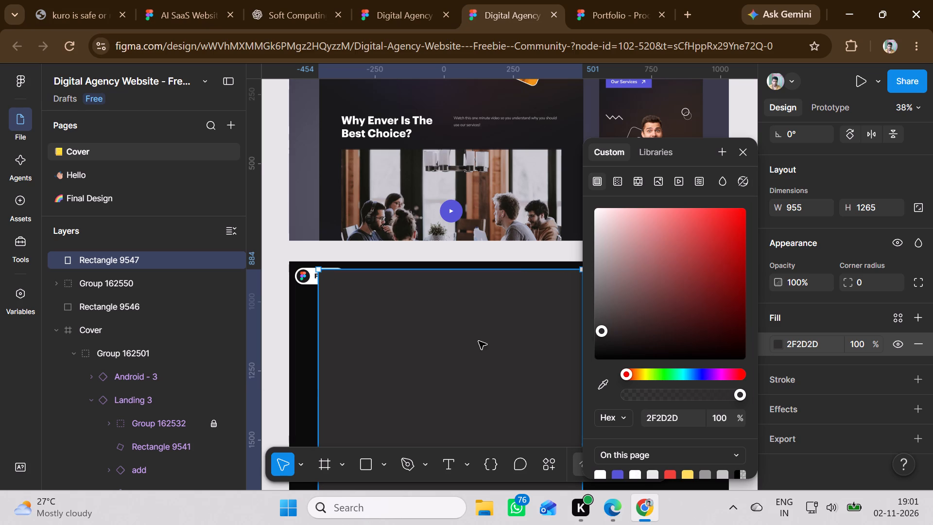
Round the dark grey placeholder rectangle's corners with a radius of 19.
left_click(869, 283)
key("Up")
key("Up")
key("Up")
key("Up")
key("Up")
key("Up")
key("Up")
key("Up")
key("Up")
key("Up")
key("Up")
key("Up")
key("Up")
key("Up")
key("Up")
key("Up")
key("Up")
key("Up")
key("Up")
key("Up")
key("Up")
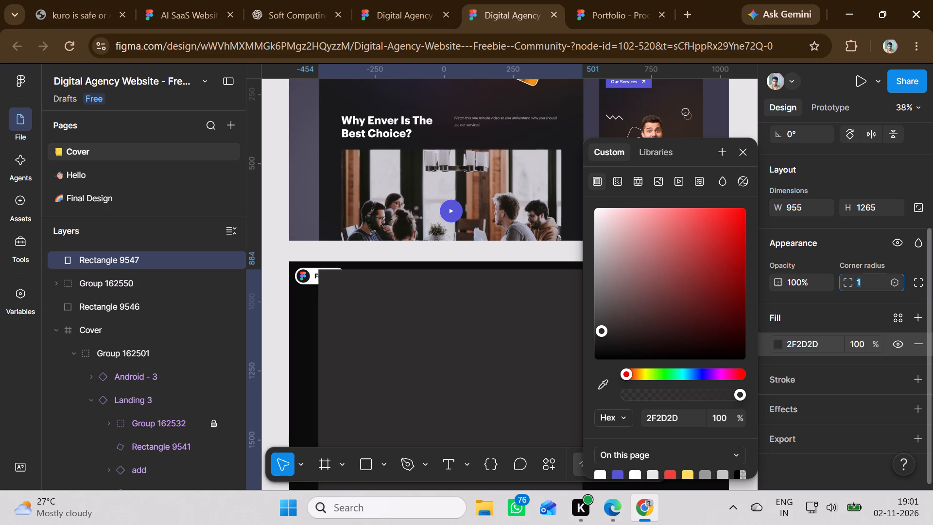
key("Up")
left_click(742, 149)
Move the desktop landing mockup up within the cover to X 109, Y 53.
scroll(553, 296, "up", 8)
scroll(455, 285, "down", 1)
triple_click(359, 285)
left_click_drag(358, 285, 358, 285)
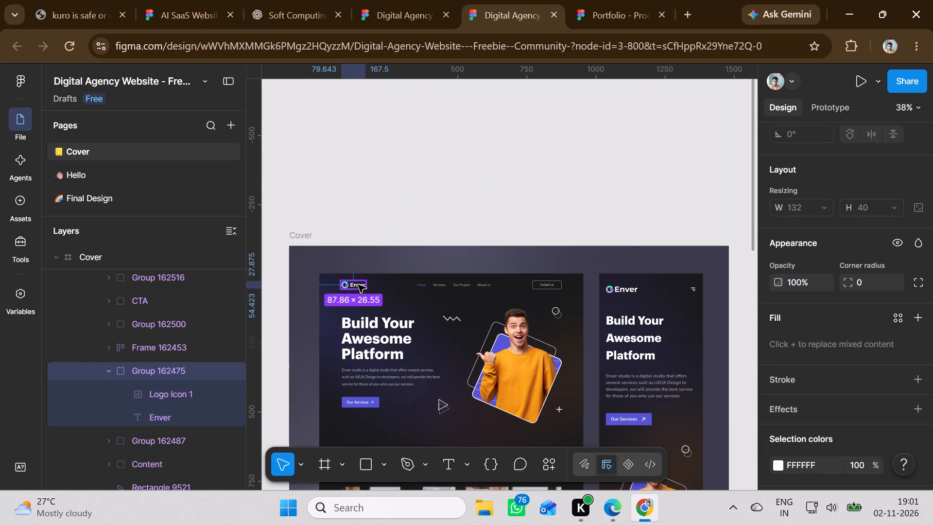
left_click_drag(358, 285, 358, 272)
triple_click(358, 273)
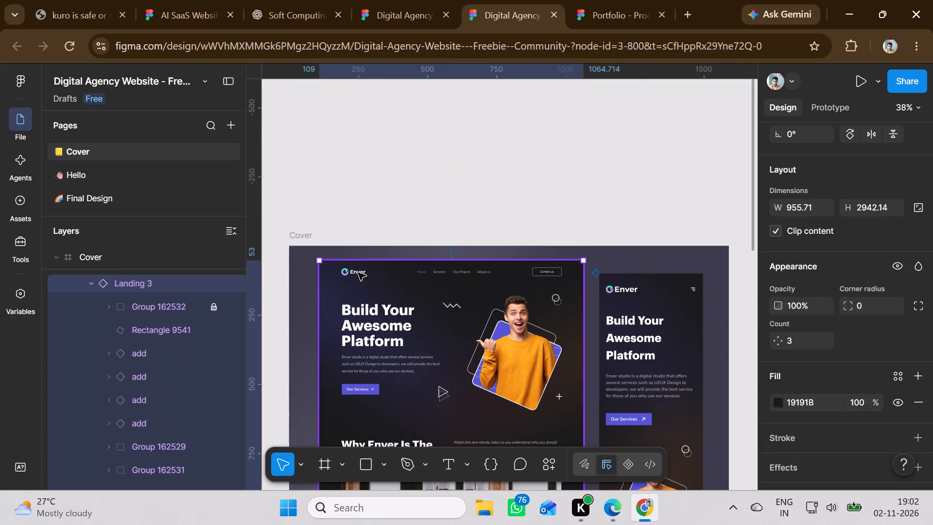
Inspect the Enver logo's text and icon layers inside the desktop landing mockup.
left_click(358, 273)
left_click_drag(358, 273, 364, 297)
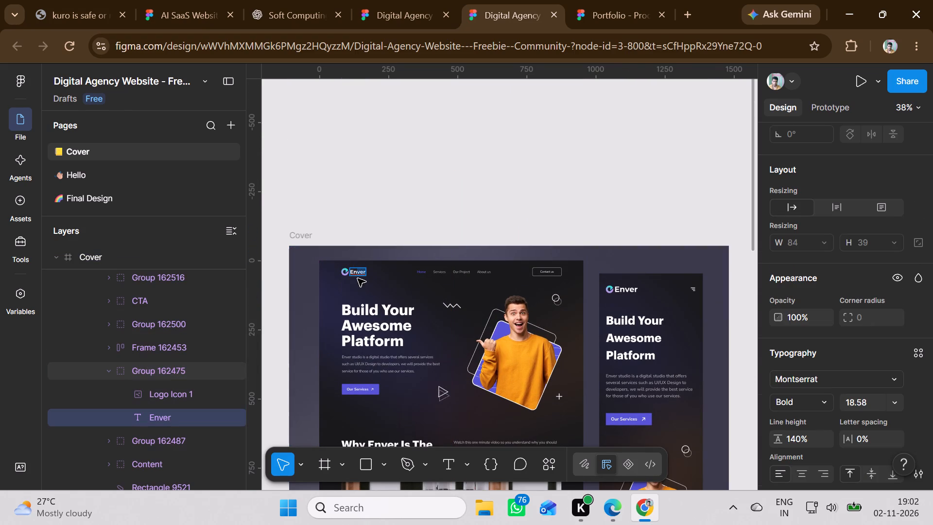
double_click(351, 271)
left_click(346, 271)
left_click(346, 271)
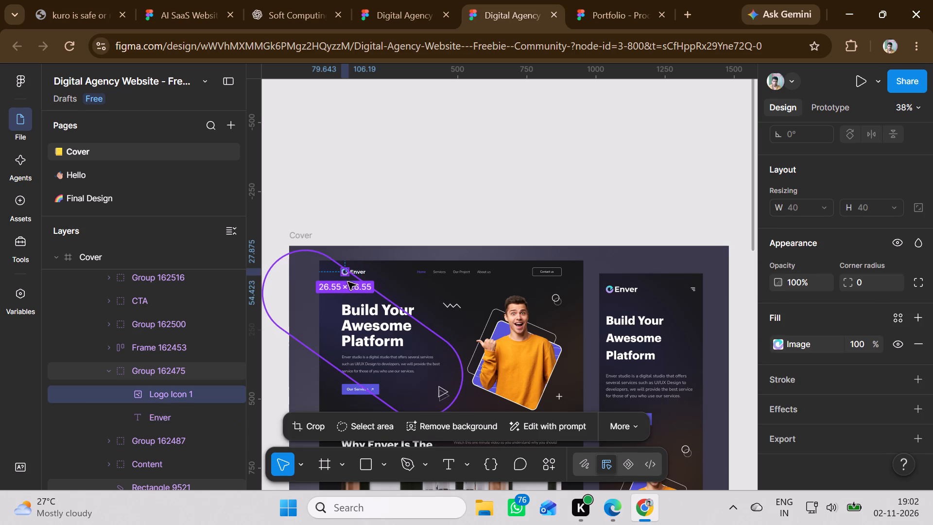
left_click(387, 267)
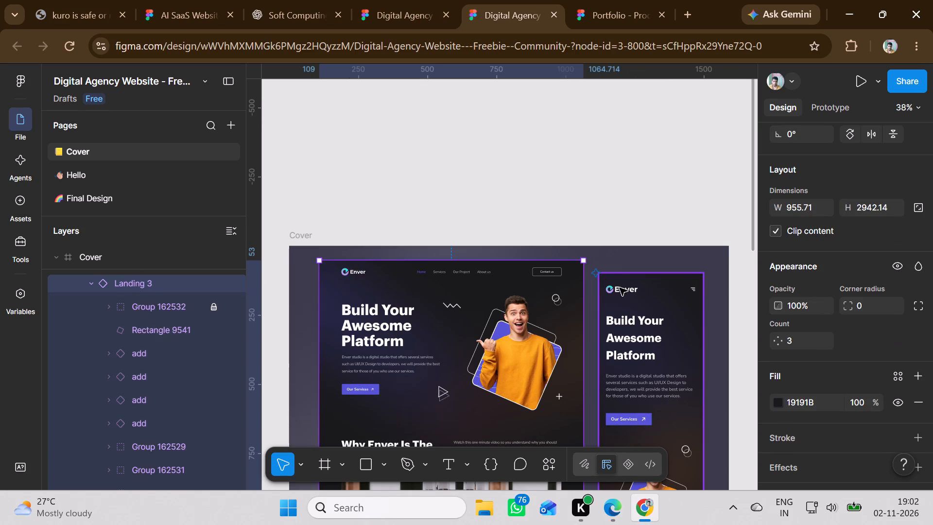
Move the mobile landing mockup within the cover to X 1135, Y 53, level with the desktop mockup's top edge.
triple_click(622, 293)
left_click(622, 293)
left_click_drag(622, 293, 611, 248)
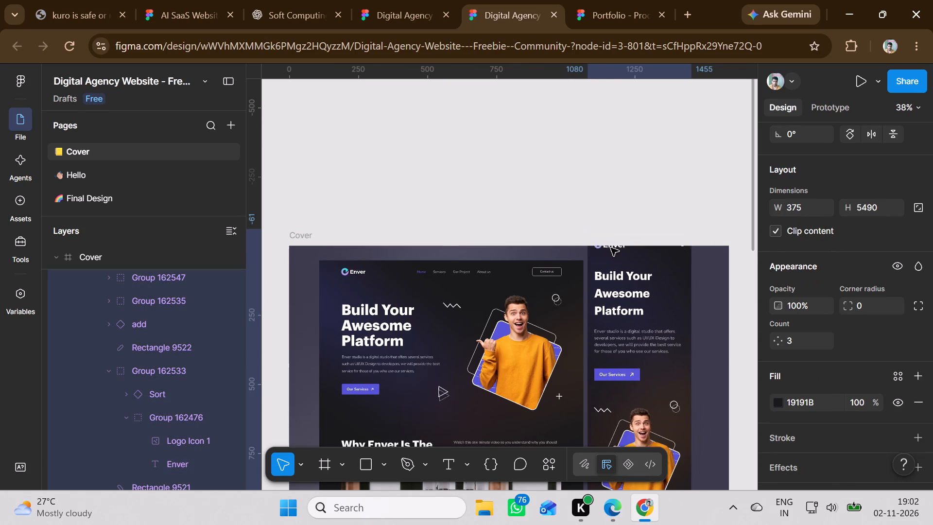
left_click_drag(611, 248, 626, 279)
scroll(626, 279, "down", 3)
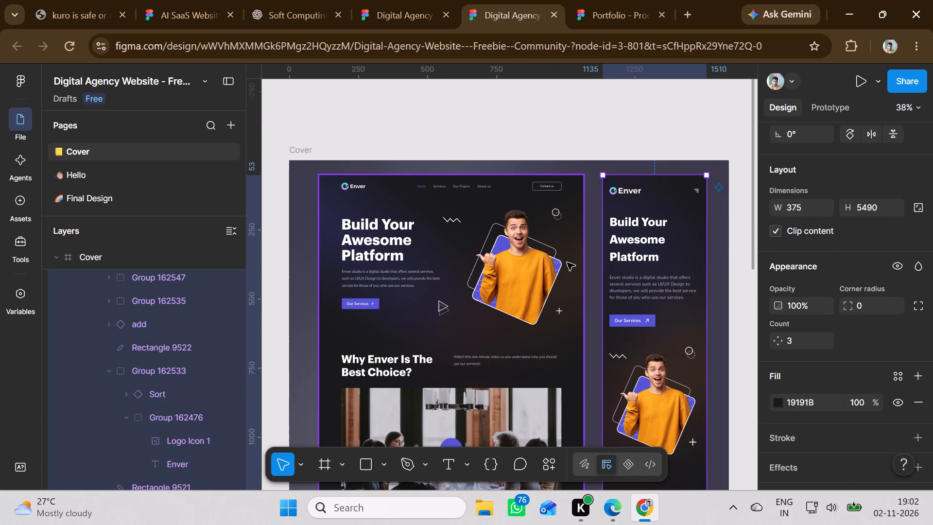
Select the blurred gradient shape overlapping the man's photo in the desktop mockup's hero area.
triple_click(521, 273)
left_click(521, 273)
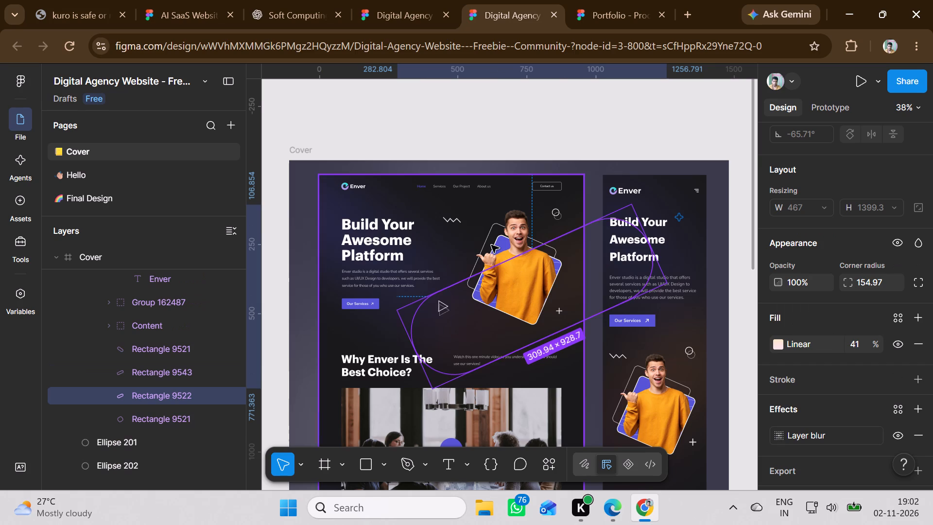